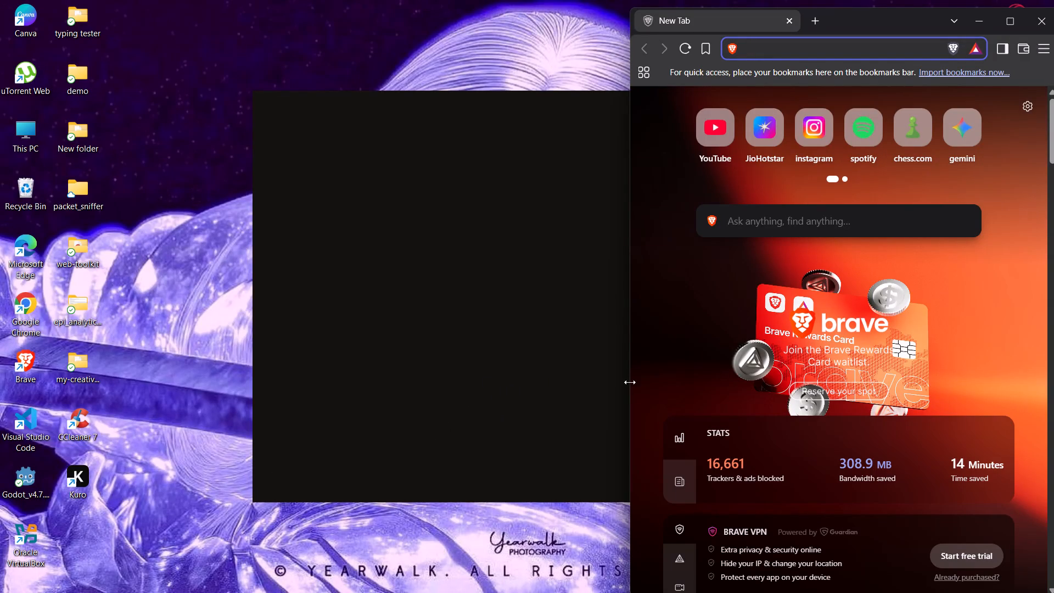
Launch Canva from the desktop and bring up page 1 of the RIZZ sweatshirt design.
{"action": "double_click", "coordinate": [33, 24]}
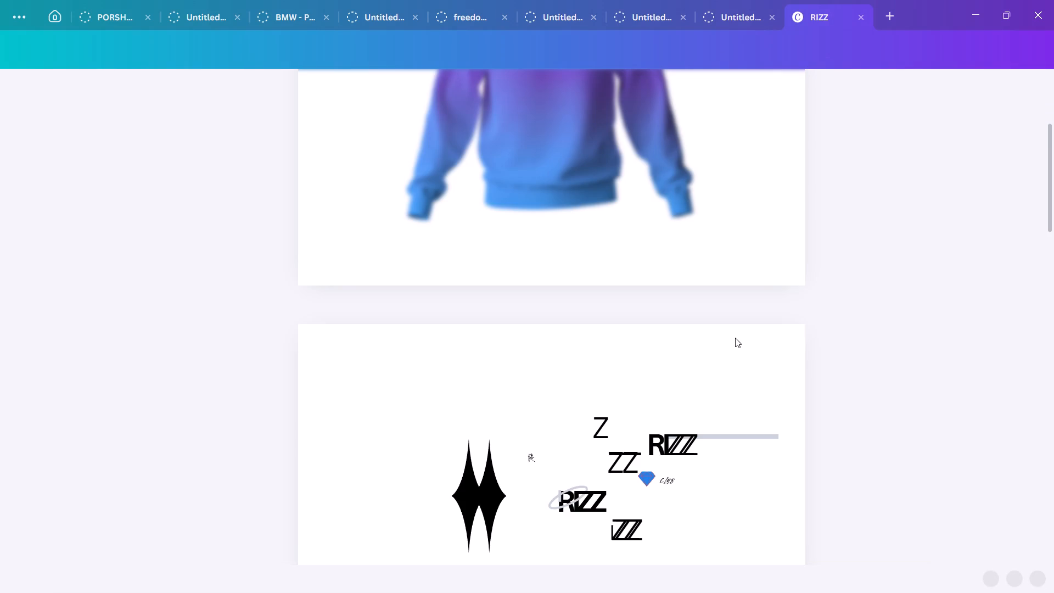
{"action": "scroll", "coordinate": [735, 338], "scroll_direction": "up", "scroll_amount": 6}
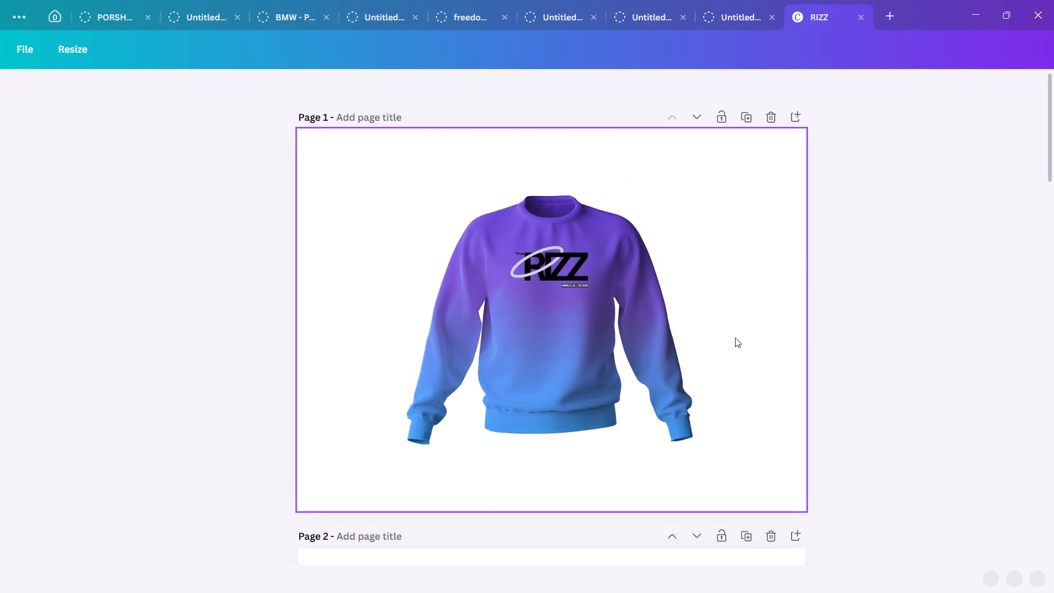
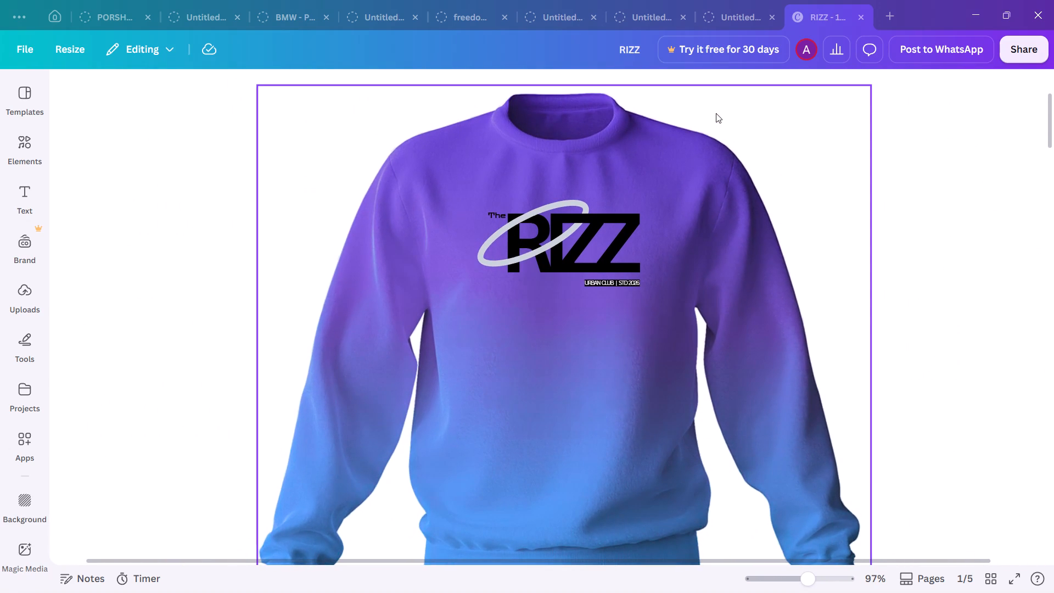
Look through the design's pages, from the sweatshirt mockup on page 1 past the logo drafts and adidas reference to page 5.
{"action": "scroll", "coordinate": [716, 113], "scroll_direction": "up", "scroll_amount": 1}
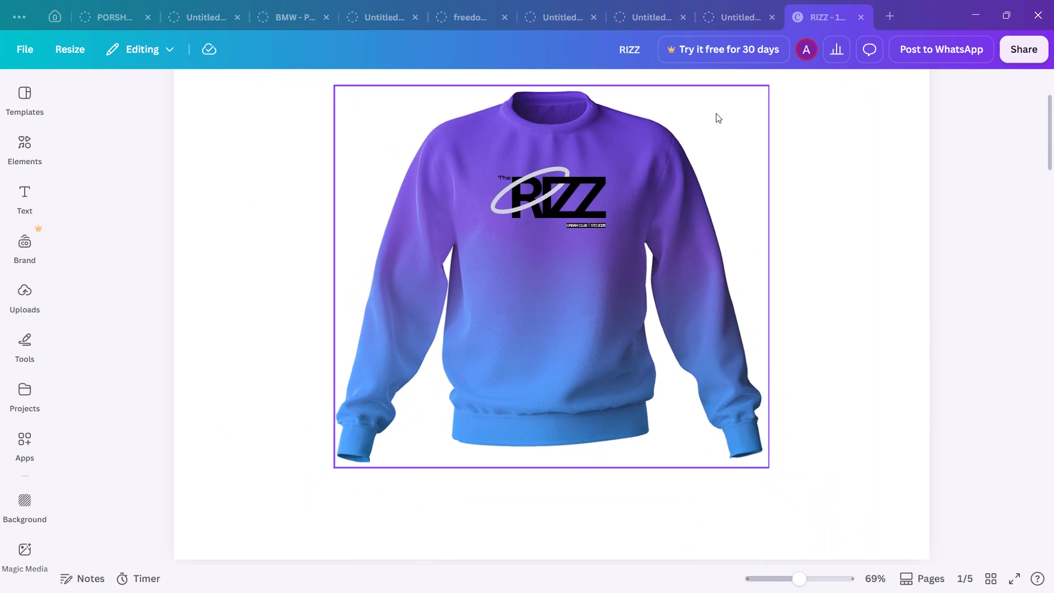
{"action": "scroll", "coordinate": [716, 113], "scroll_direction": "up", "scroll_amount": 1}
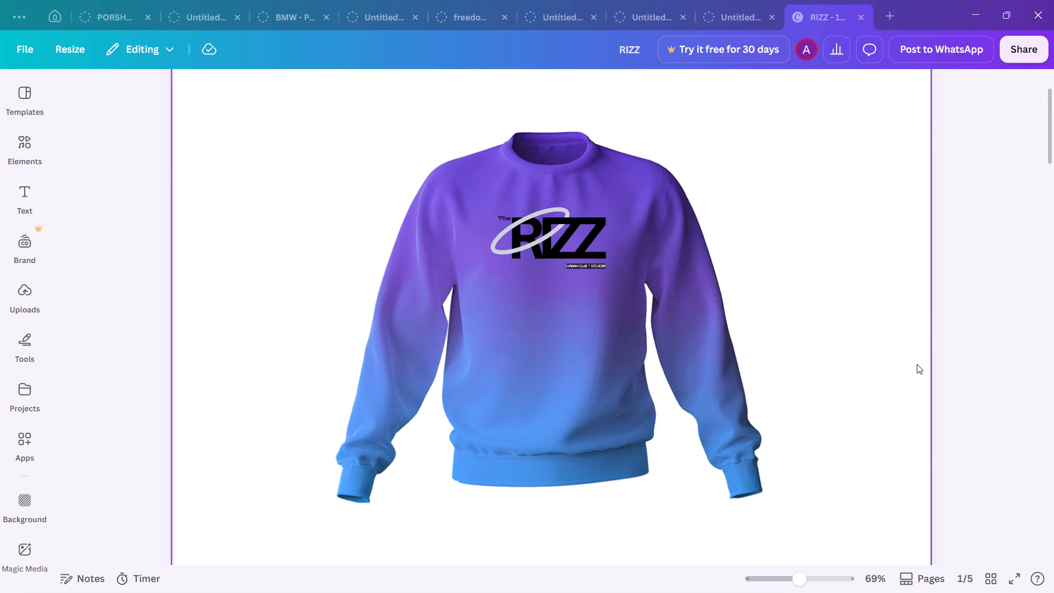
{"action": "scroll", "coordinate": [917, 364], "scroll_direction": "down", "scroll_amount": 5}
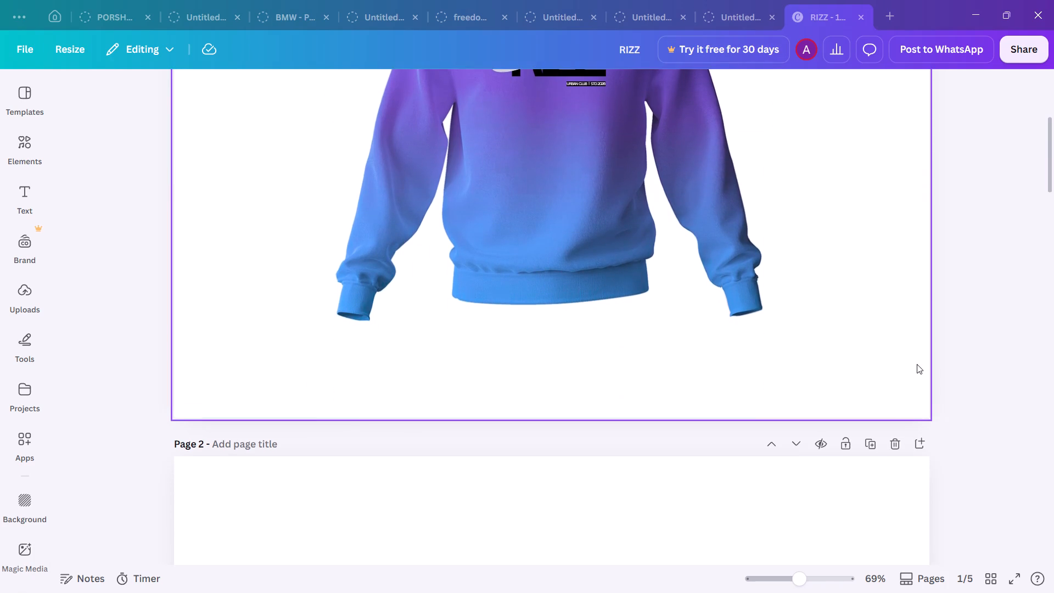
{"action": "scroll", "coordinate": [917, 364], "scroll_direction": "down", "scroll_amount": 10}
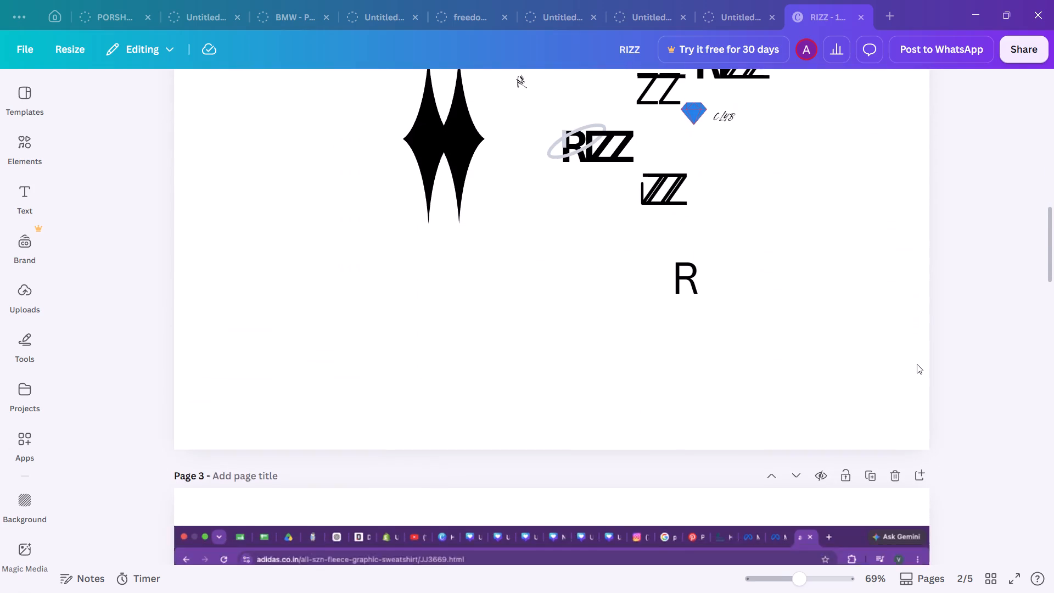
{"action": "scroll", "coordinate": [917, 364], "scroll_direction": "down", "scroll_amount": 8}
{"action": "scroll", "coordinate": [917, 364], "scroll_direction": "up", "scroll_amount": 1}
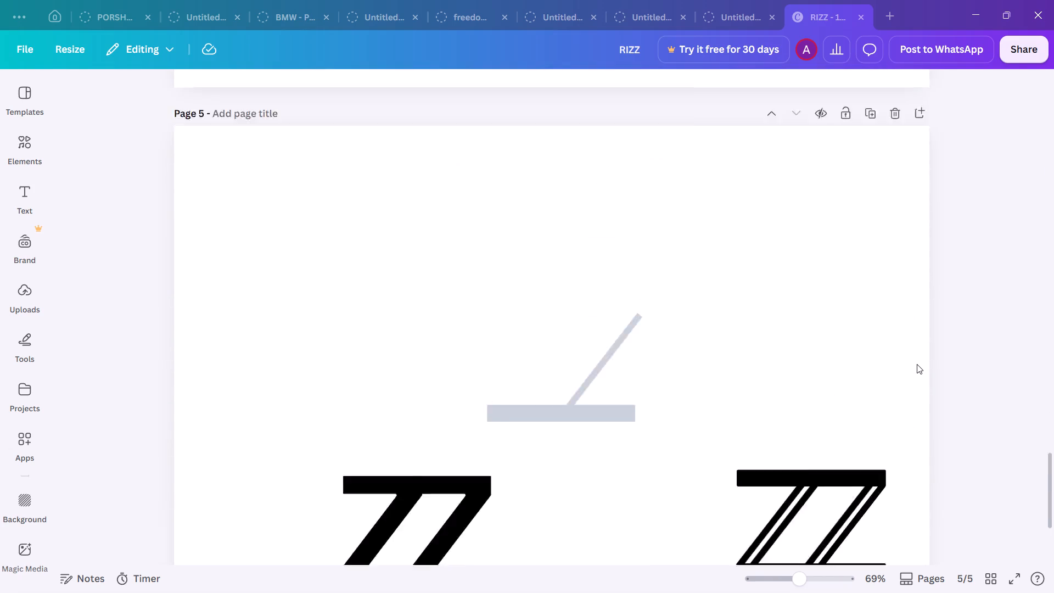
{"action": "scroll", "coordinate": [917, 364], "scroll_direction": "up", "scroll_amount": 1}
{"action": "scroll", "coordinate": [917, 364], "scroll_direction": "down", "scroll_amount": 9}
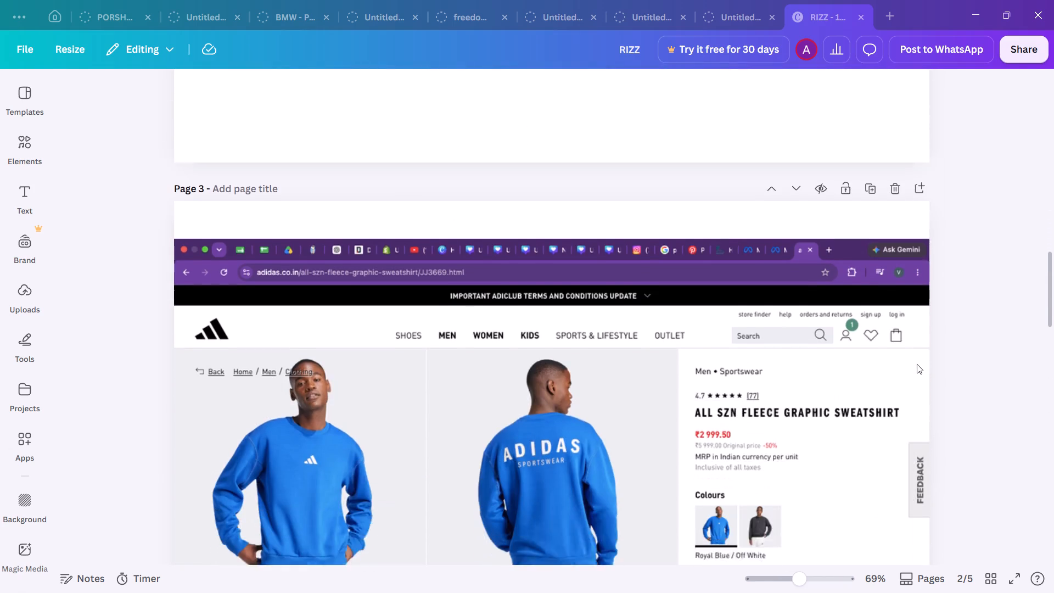
Examine the RIZZ logo on page 4 up close, including its ring, "The" lettering and "URBAN CLUB | STD 2026" tagline.
{"action": "scroll", "coordinate": [917, 364], "scroll_direction": "down", "scroll_amount": 6}
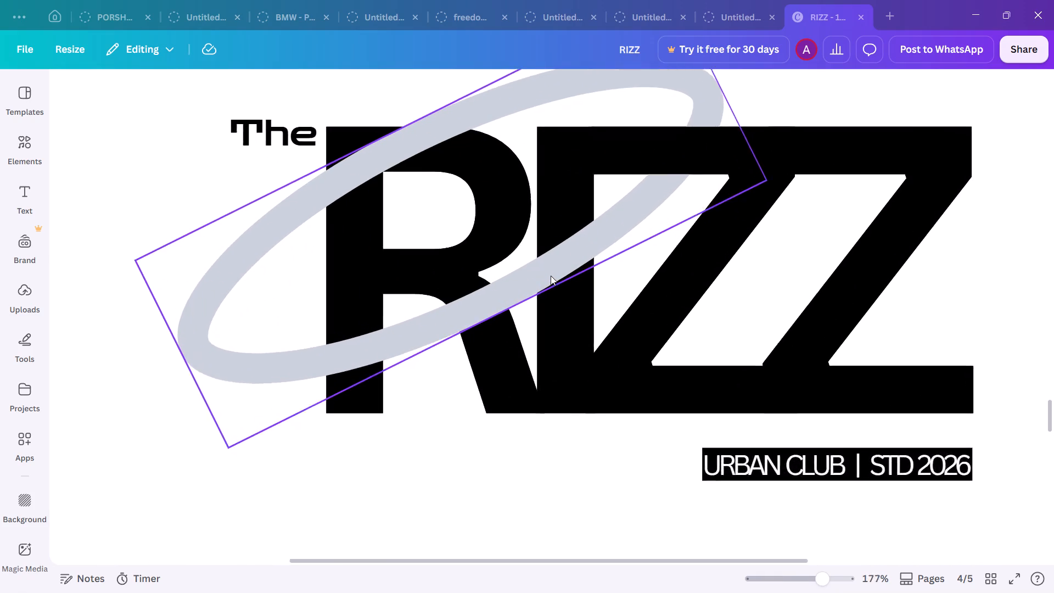
{"action": "scroll", "coordinate": [551, 276], "scroll_direction": "right", "scroll_amount": 3}
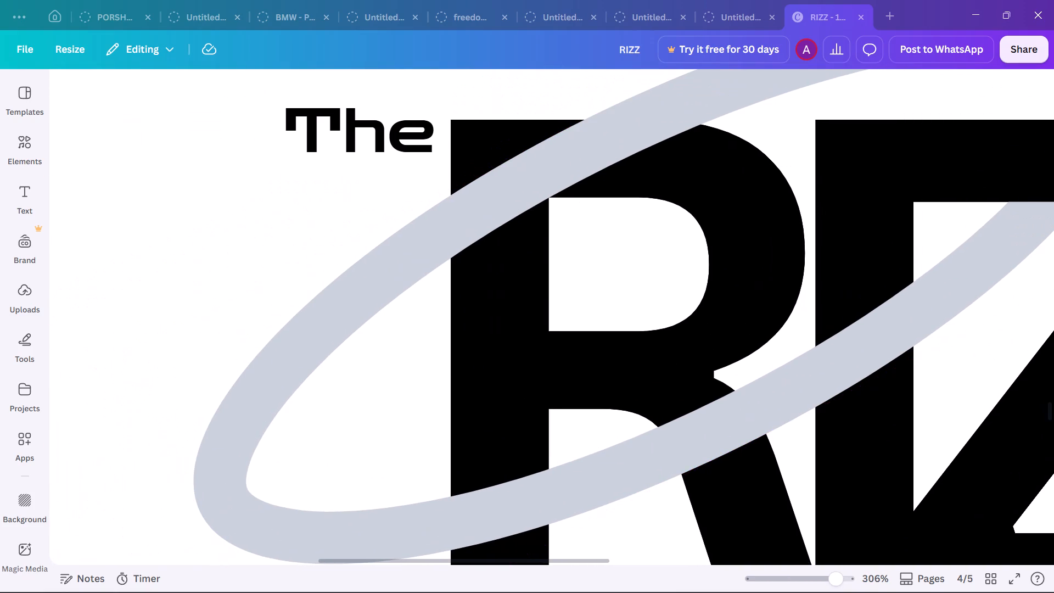
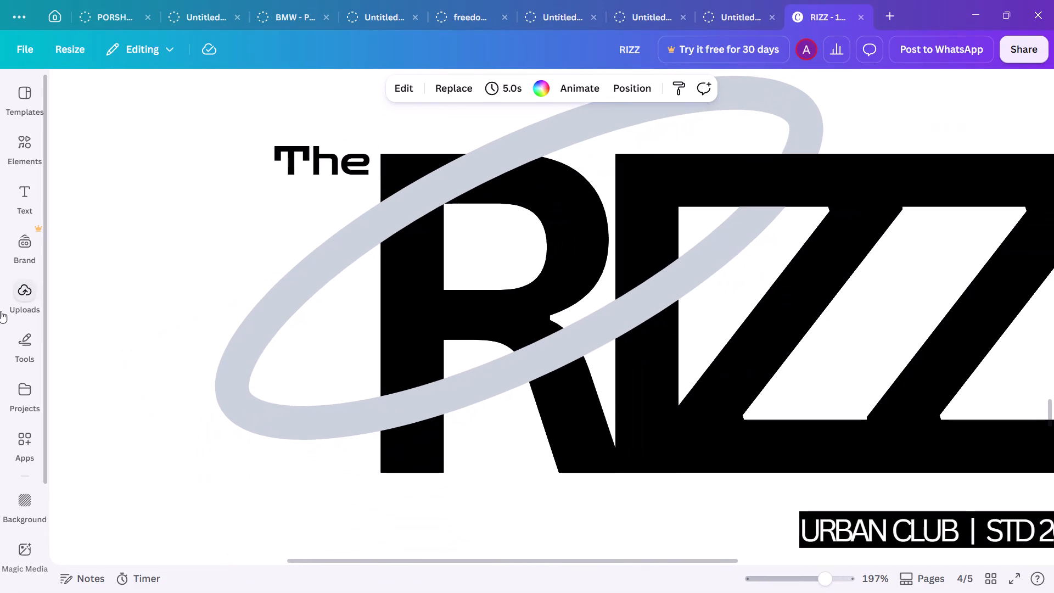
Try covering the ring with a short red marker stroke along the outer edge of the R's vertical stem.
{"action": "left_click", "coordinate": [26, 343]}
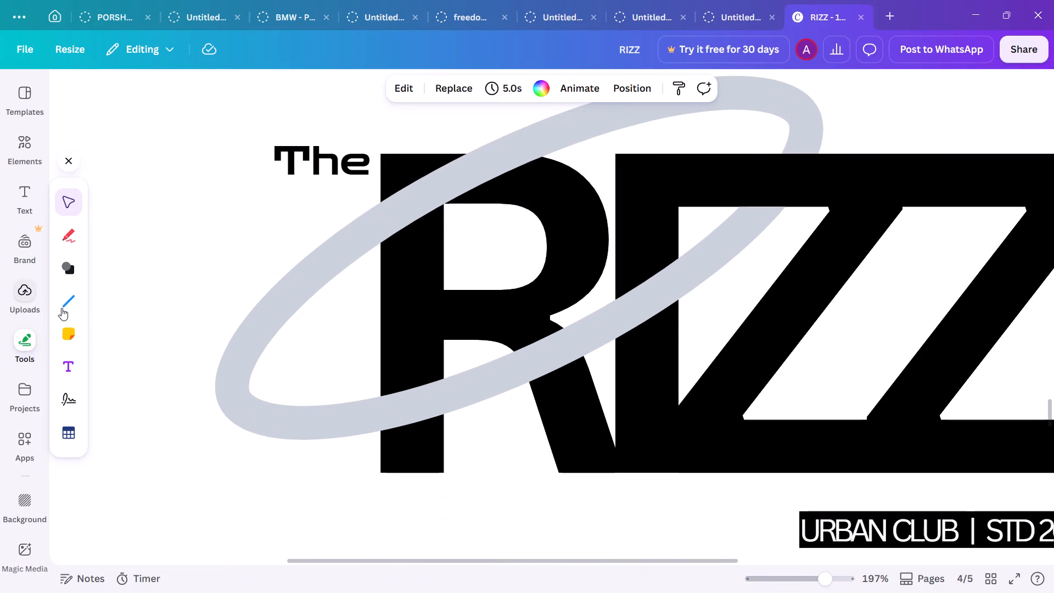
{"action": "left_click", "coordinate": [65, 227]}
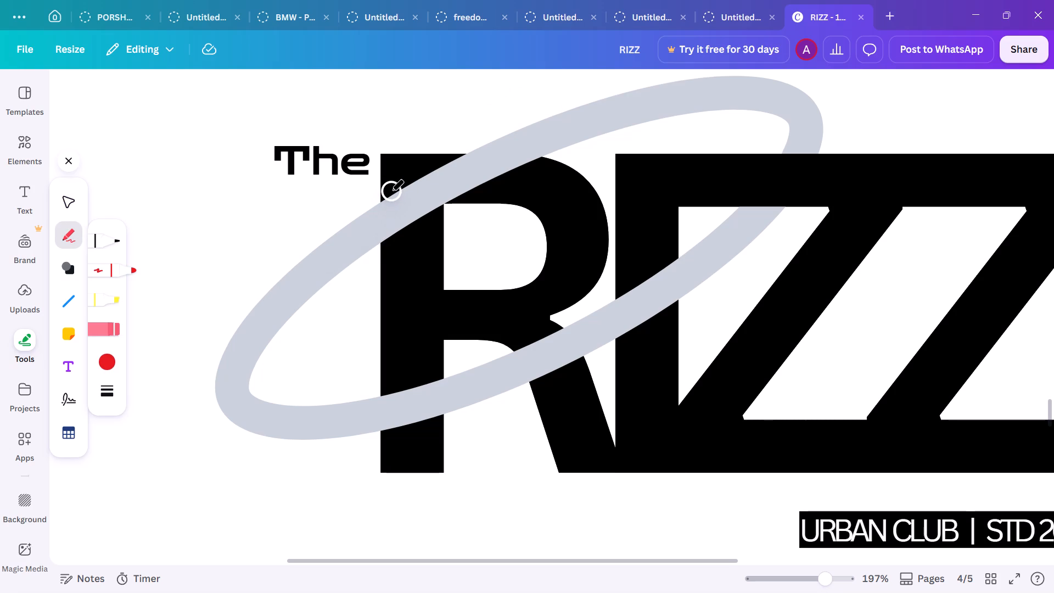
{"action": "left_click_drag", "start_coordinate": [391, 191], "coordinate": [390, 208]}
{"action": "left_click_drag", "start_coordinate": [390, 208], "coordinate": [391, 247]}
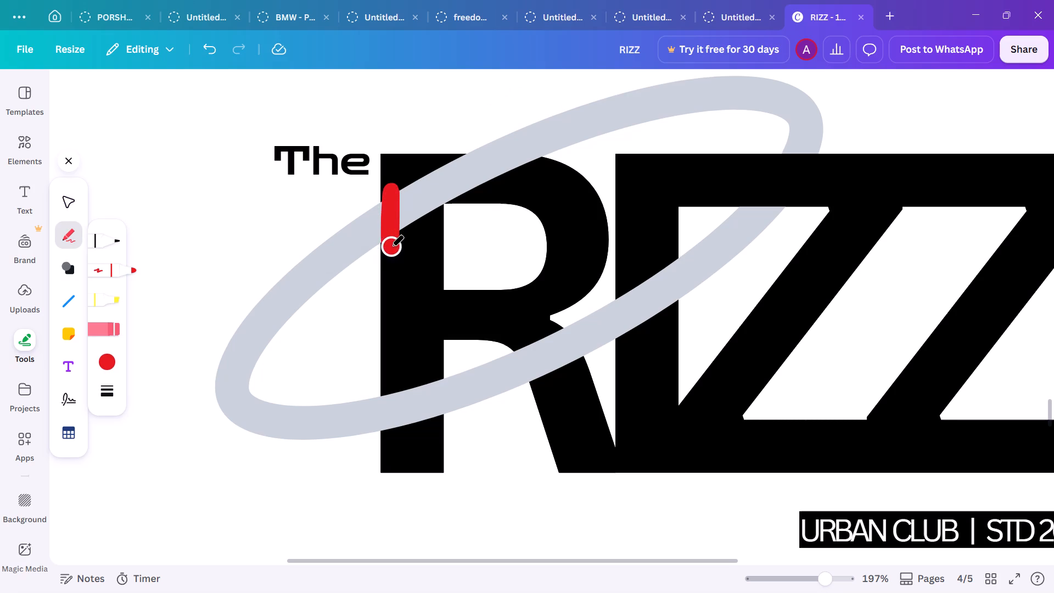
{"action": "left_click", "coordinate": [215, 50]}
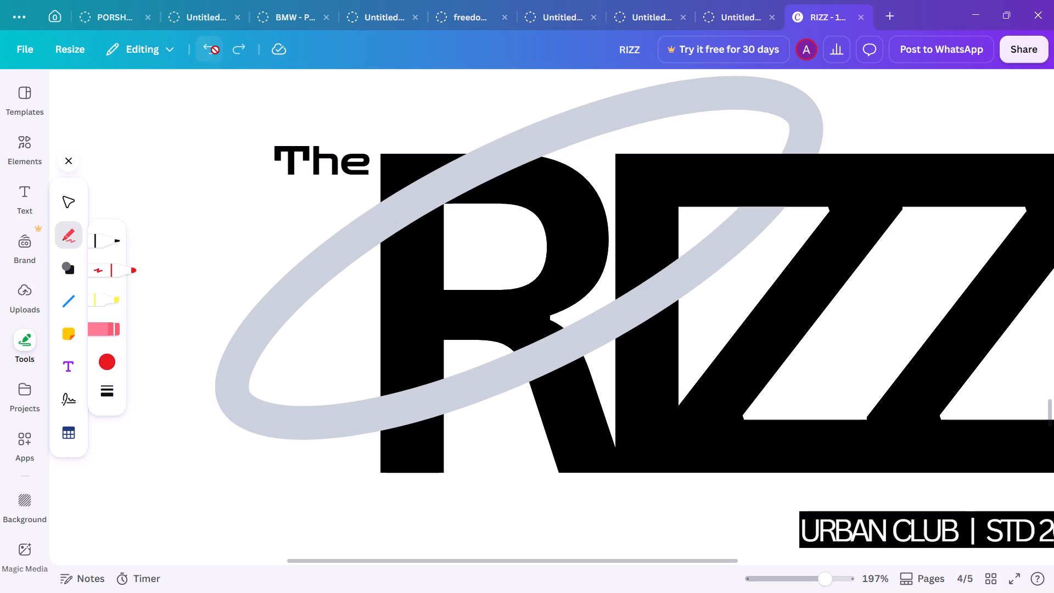
Draw a short vertical black straight line across the upper ring band and align it flush with the R stem's outer edge.
{"action": "left_click", "coordinate": [71, 296]}
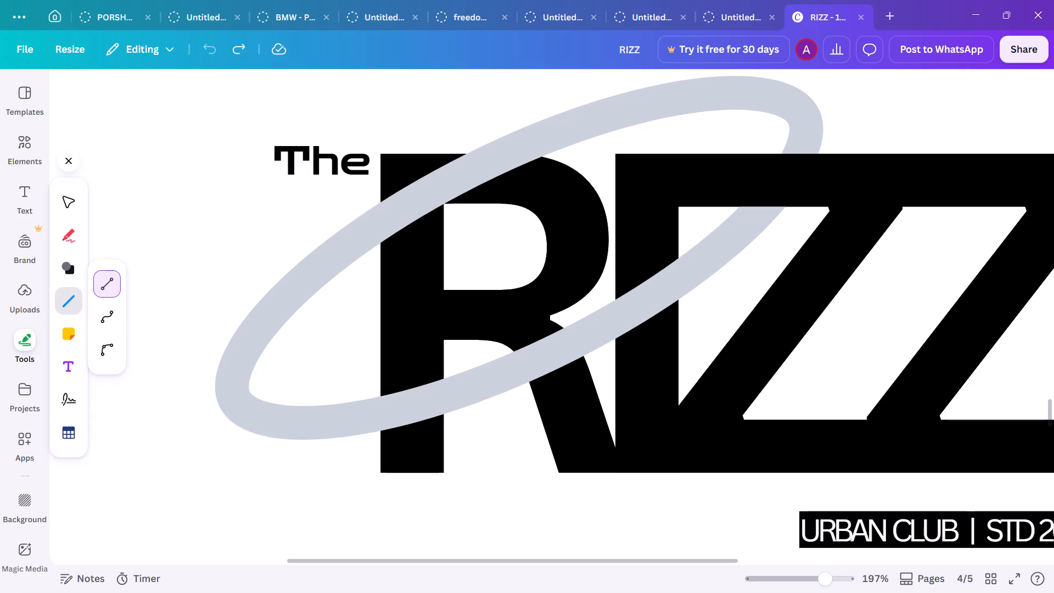
{"action": "left_click_drag", "start_coordinate": [389, 194], "coordinate": [389, 248]}
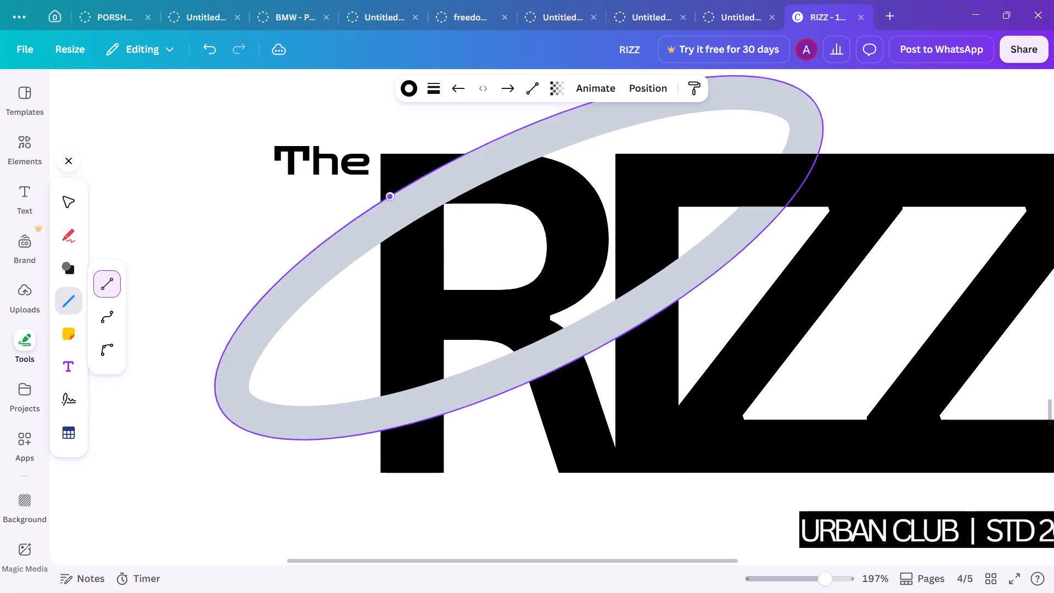
{"action": "left_click_drag", "start_coordinate": [389, 248], "coordinate": [390, 256]}
{"action": "left_click", "coordinate": [390, 256]}
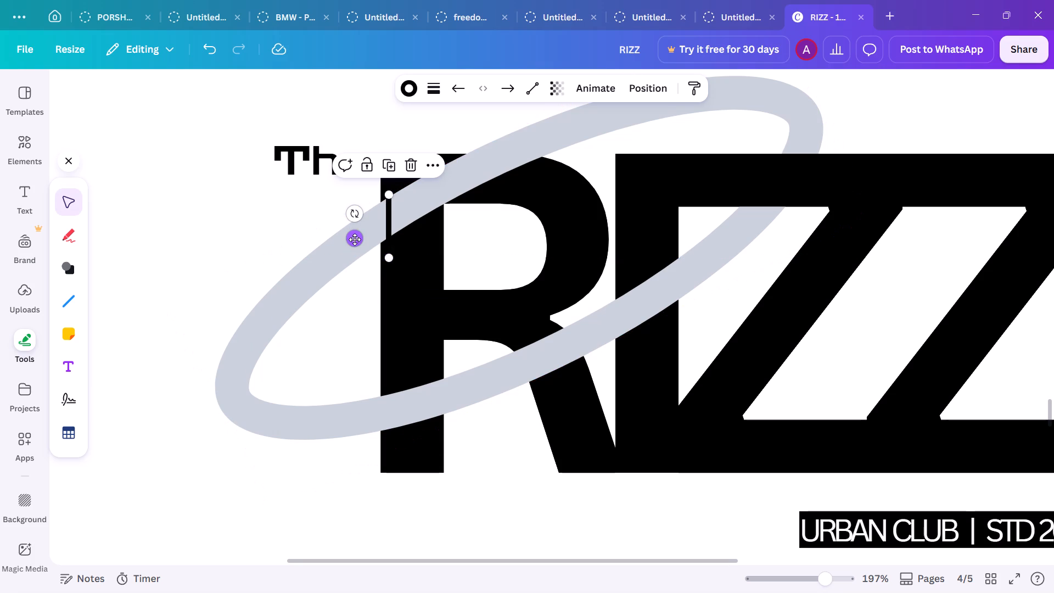
{"action": "left_click_drag", "start_coordinate": [355, 239], "coordinate": [349, 236]}
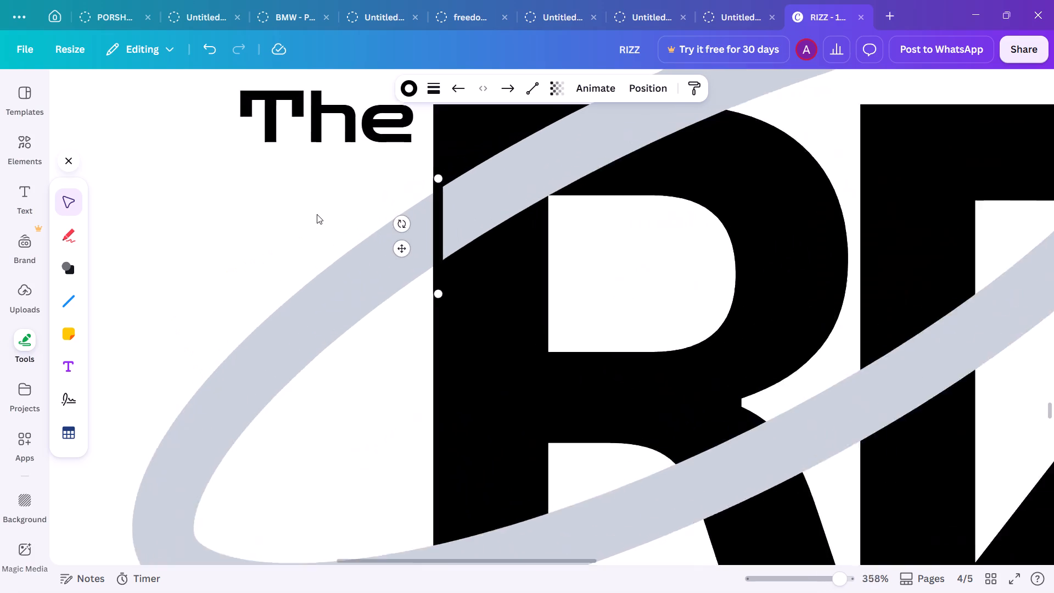
{"action": "left_click", "coordinate": [317, 214]}
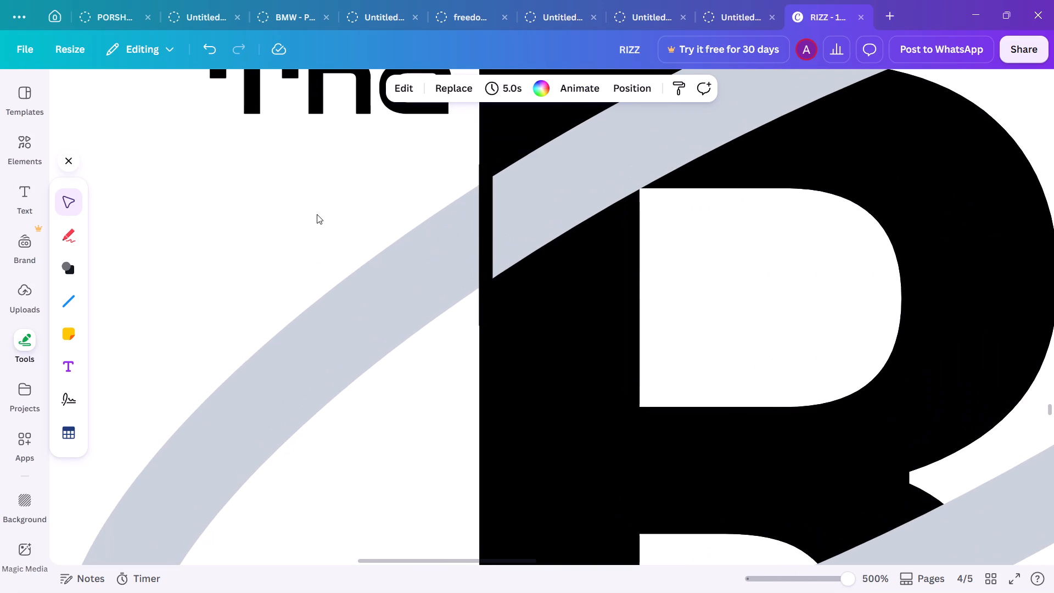
Select the short black line covering the ring at the R stem's outer edge.
{"action": "left_click", "coordinate": [480, 232]}
{"action": "left_click", "coordinate": [480, 232]}
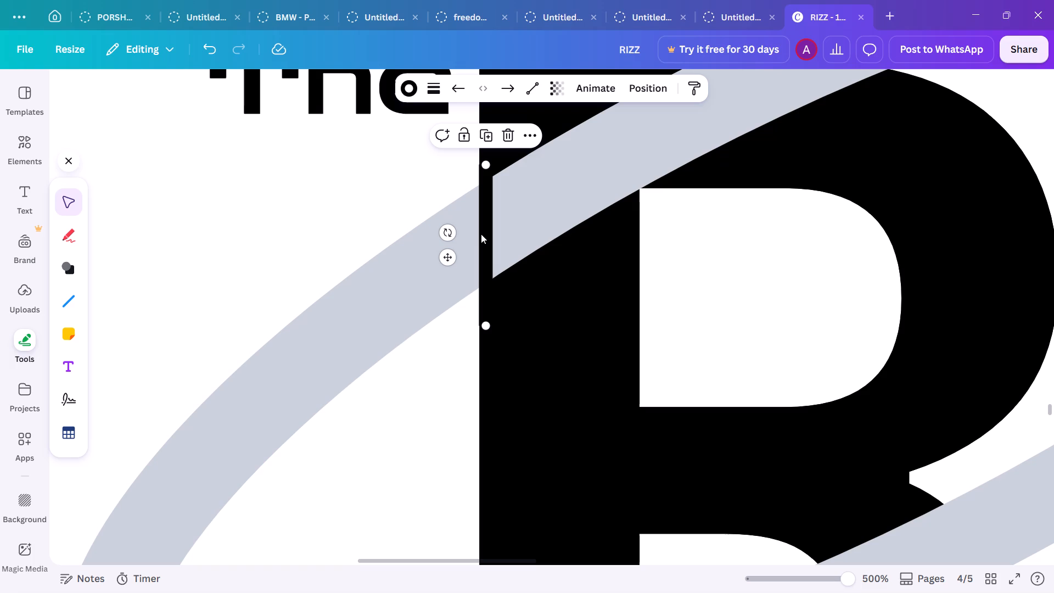
{"action": "left_click", "coordinate": [487, 187]}
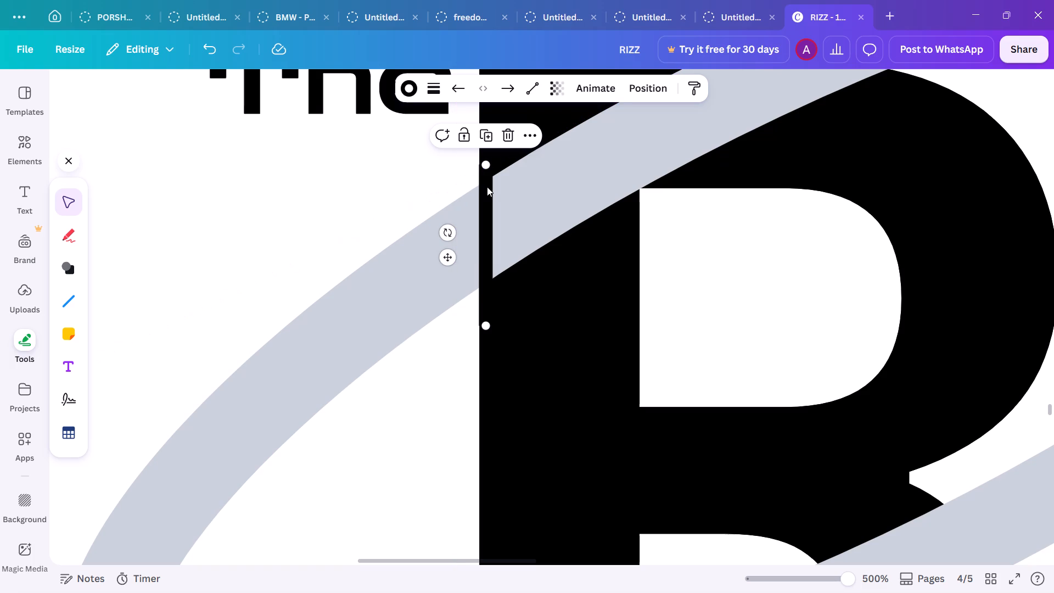
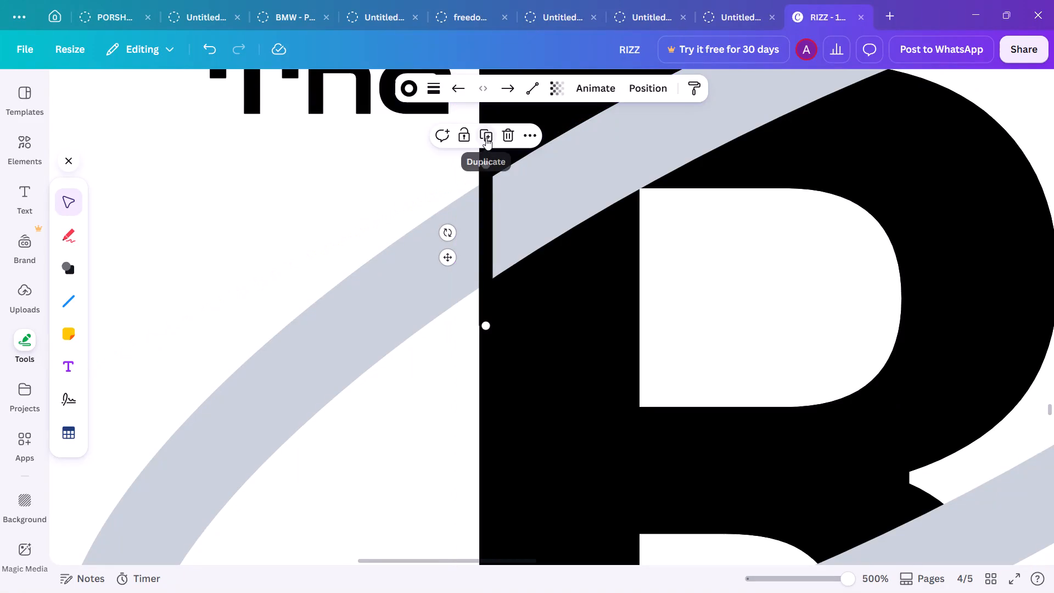
Duplicate the short vertical black line and move the copy across the upper ring band above the R's bowl opening.
{"action": "left_click", "coordinate": [486, 138]}
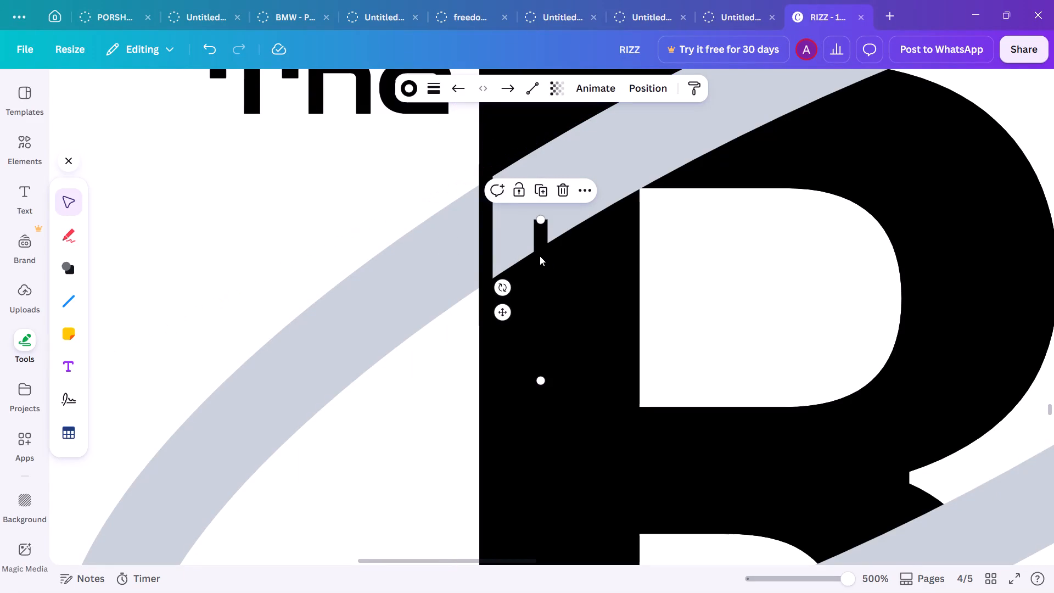
{"action": "left_click_drag", "start_coordinate": [536, 253], "coordinate": [612, 143]}
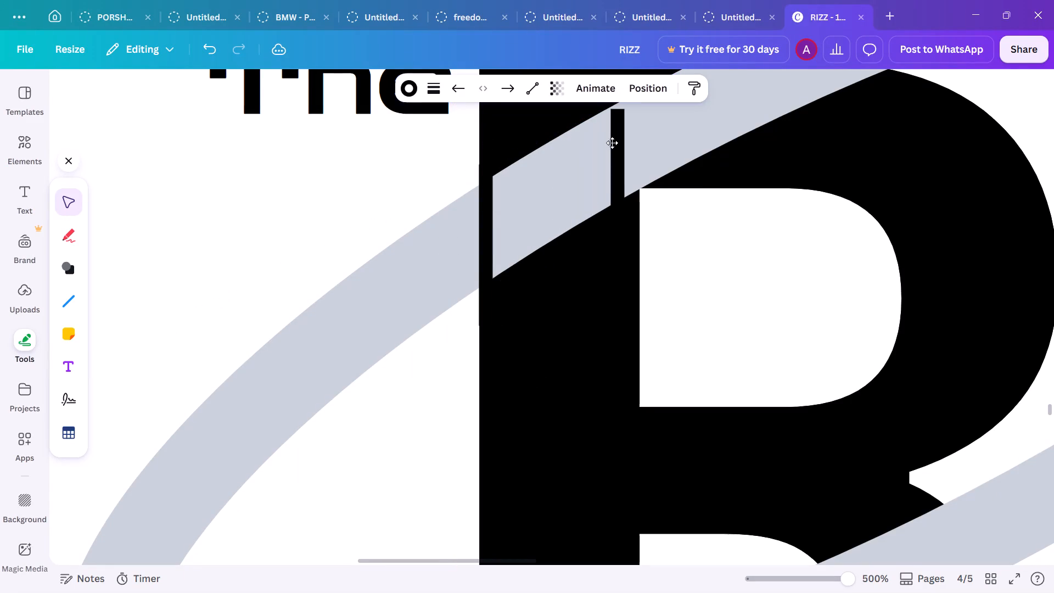
{"action": "left_click_drag", "start_coordinate": [612, 143], "coordinate": [671, 87]}
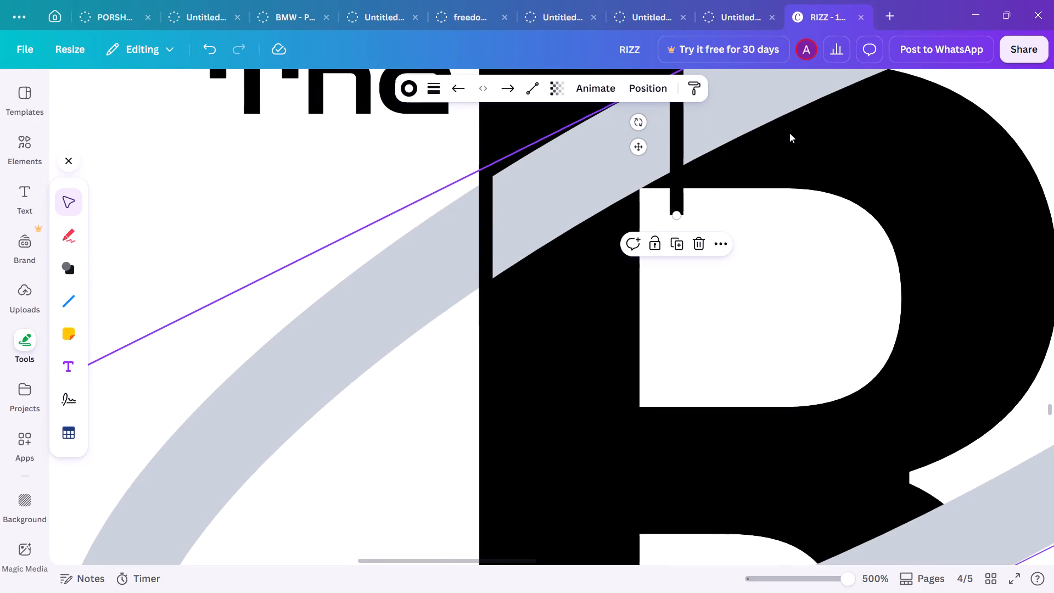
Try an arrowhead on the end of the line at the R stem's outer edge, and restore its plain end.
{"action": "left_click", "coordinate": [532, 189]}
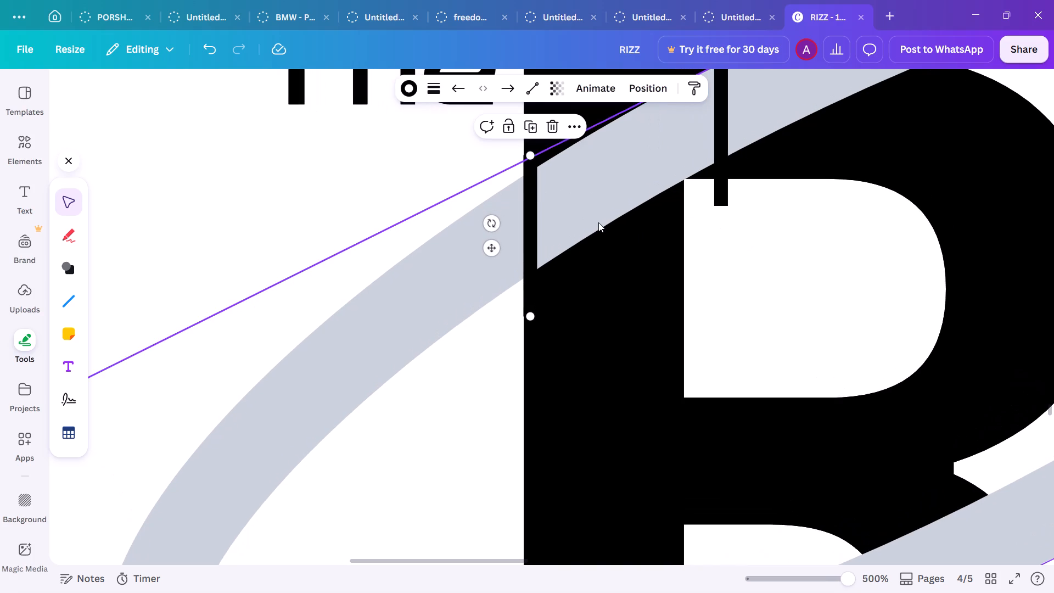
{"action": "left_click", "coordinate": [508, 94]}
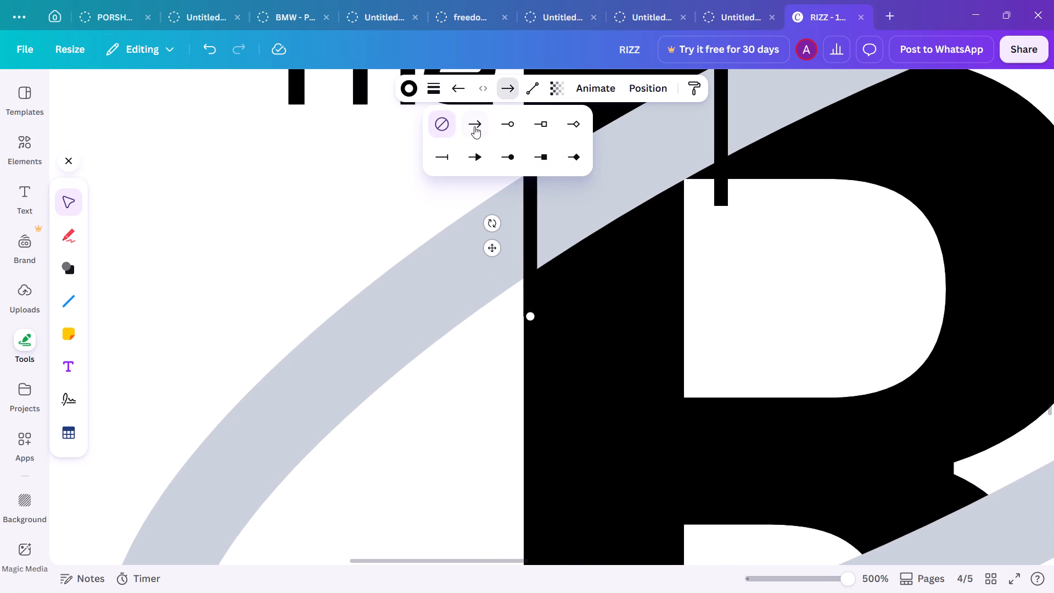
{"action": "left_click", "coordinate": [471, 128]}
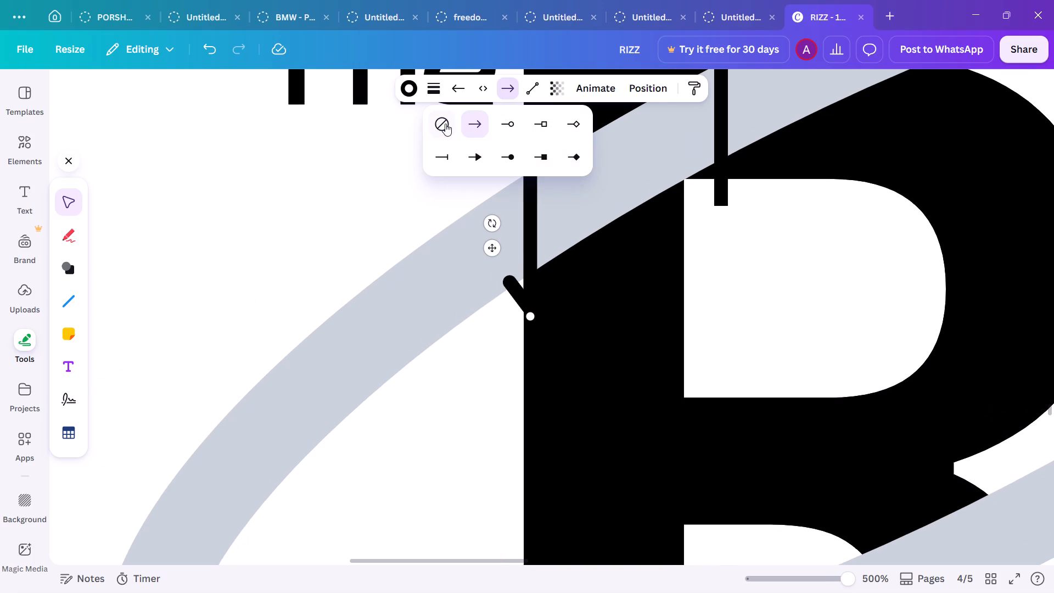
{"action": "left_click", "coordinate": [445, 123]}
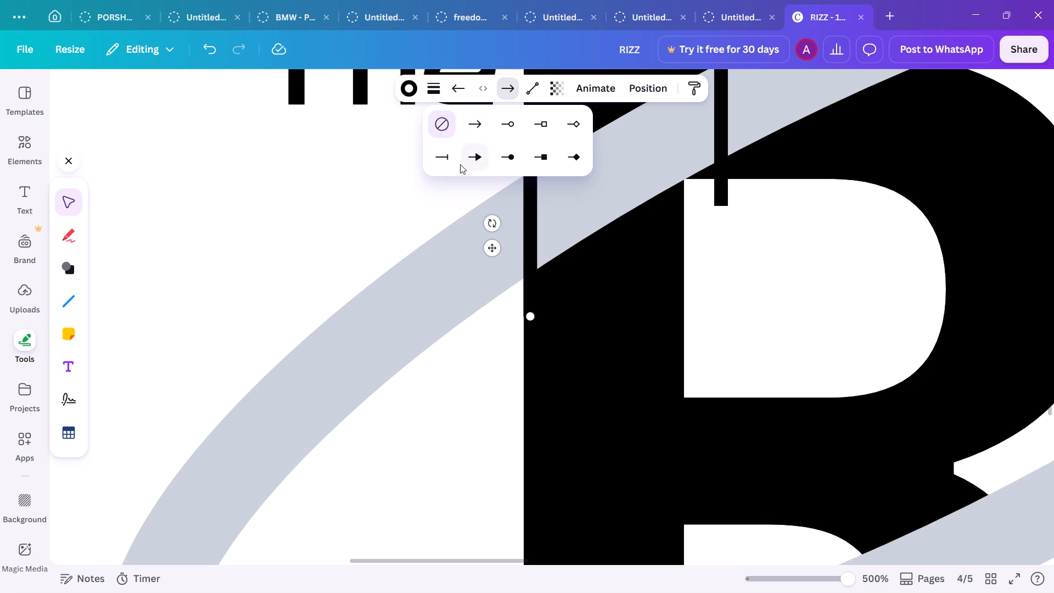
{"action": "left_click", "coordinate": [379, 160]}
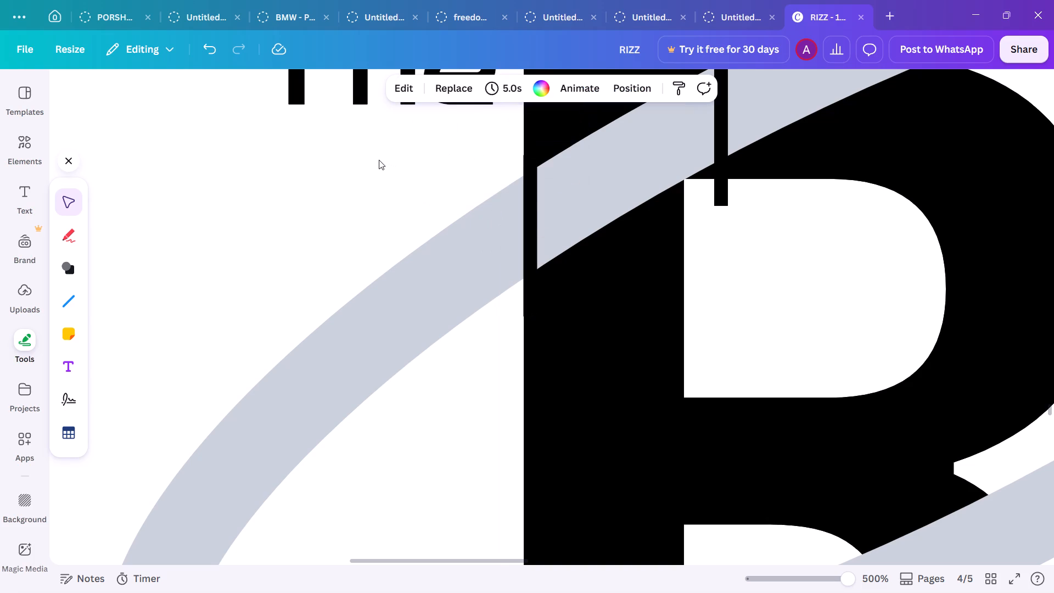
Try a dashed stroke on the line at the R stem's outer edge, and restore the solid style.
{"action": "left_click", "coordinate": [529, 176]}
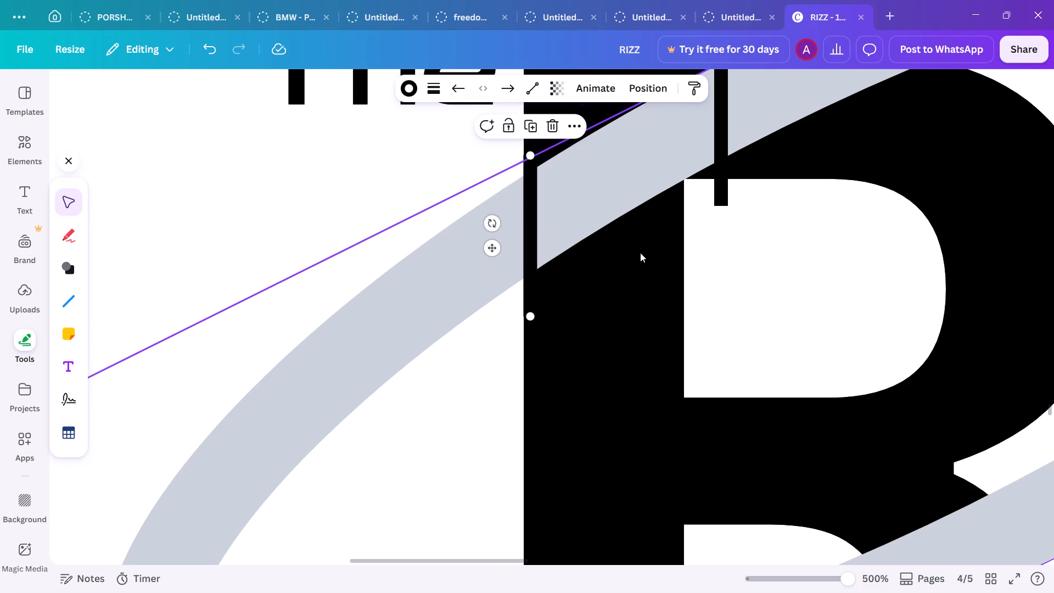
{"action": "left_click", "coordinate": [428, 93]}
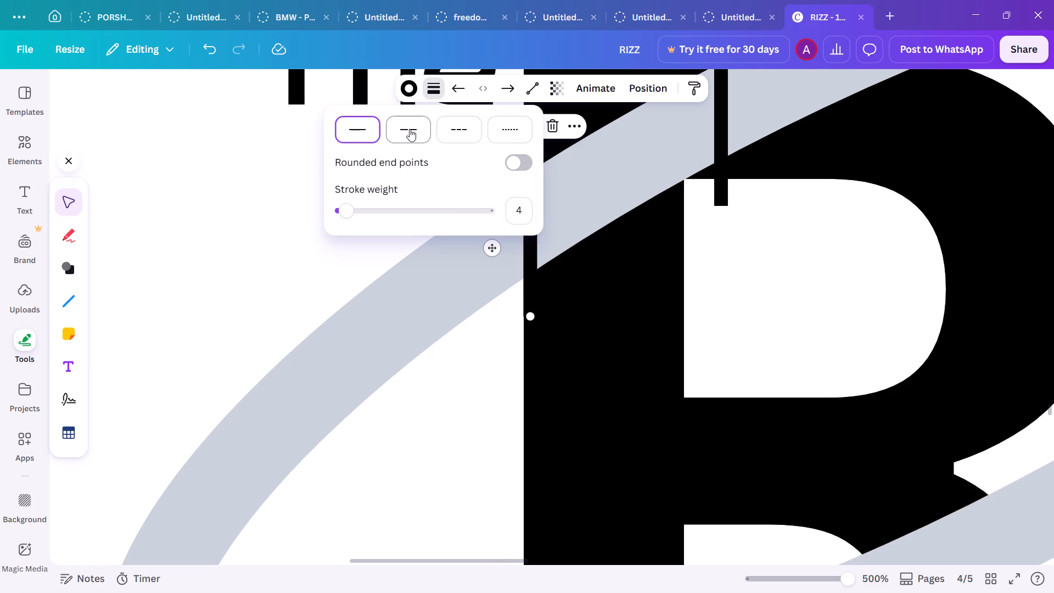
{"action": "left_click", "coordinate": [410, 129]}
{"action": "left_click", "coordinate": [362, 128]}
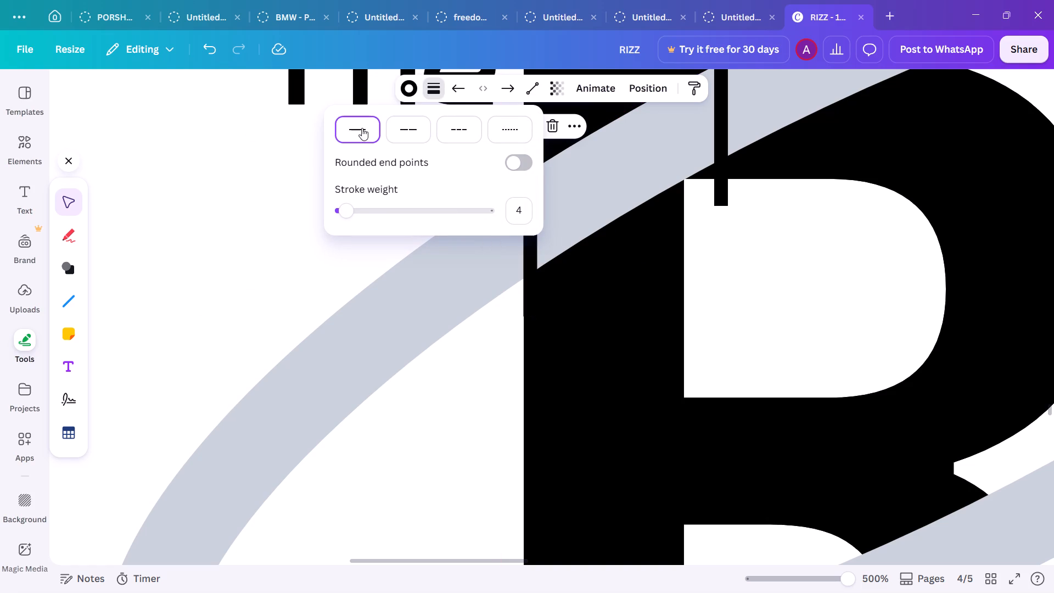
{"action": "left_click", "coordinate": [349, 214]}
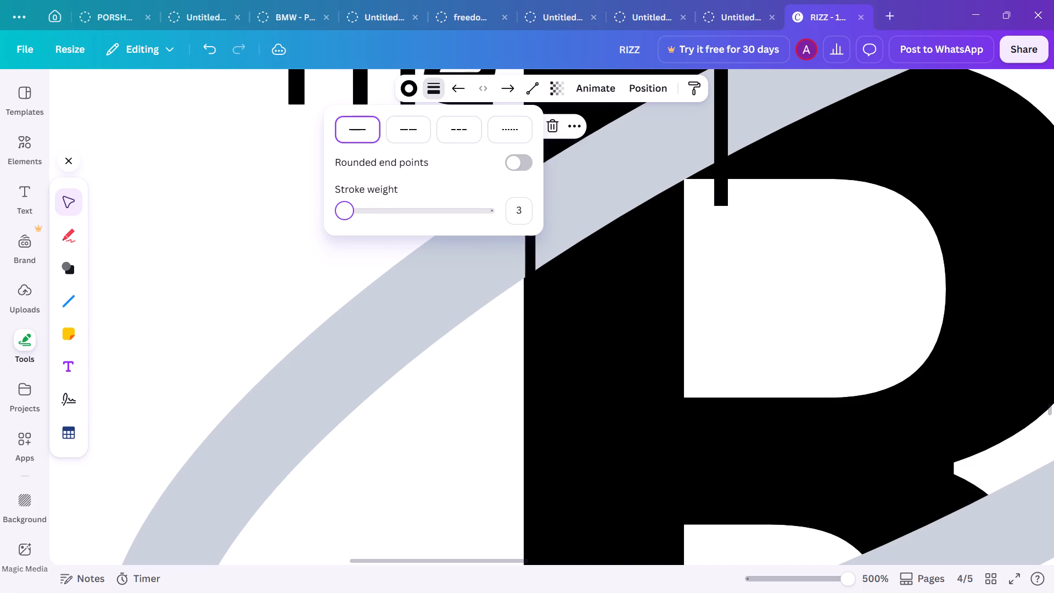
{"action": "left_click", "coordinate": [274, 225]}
Rotate the duplicated black line over the upper ring band to horizontal, at 180°.
{"action": "scroll", "coordinate": [746, 267], "scroll_direction": "up", "scroll_amount": 2}
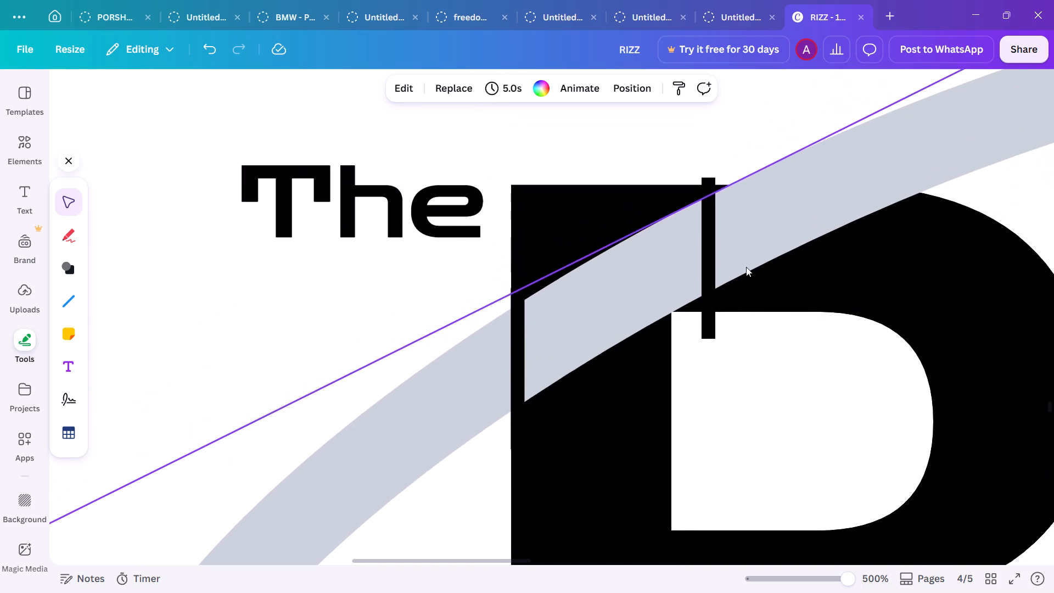
{"action": "scroll", "coordinate": [746, 267], "scroll_direction": "up", "scroll_amount": 1}
{"action": "left_click", "coordinate": [715, 282]}
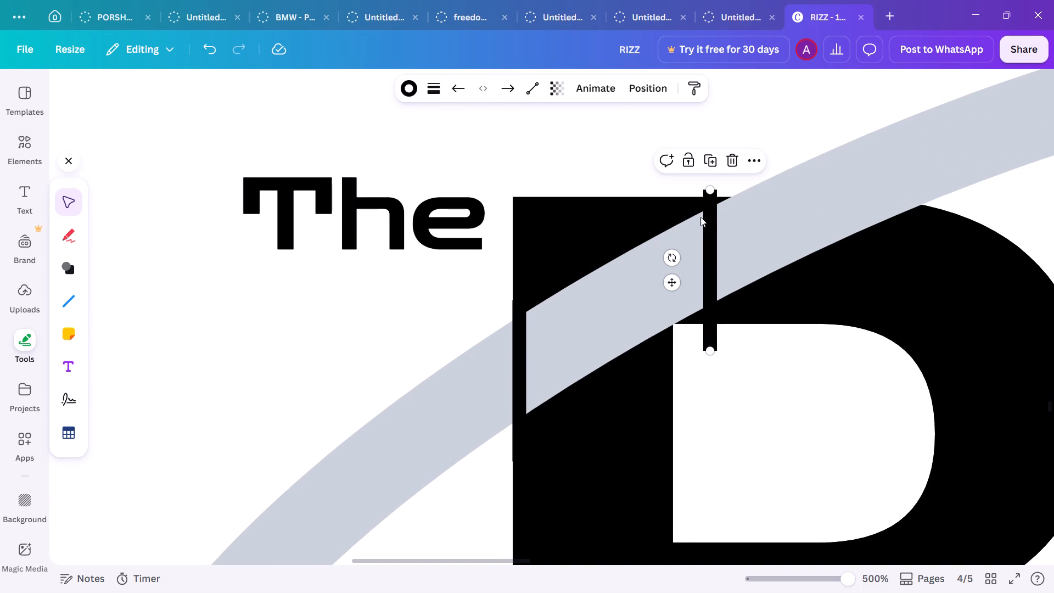
{"action": "left_click_drag", "start_coordinate": [672, 255], "coordinate": [721, 230]}
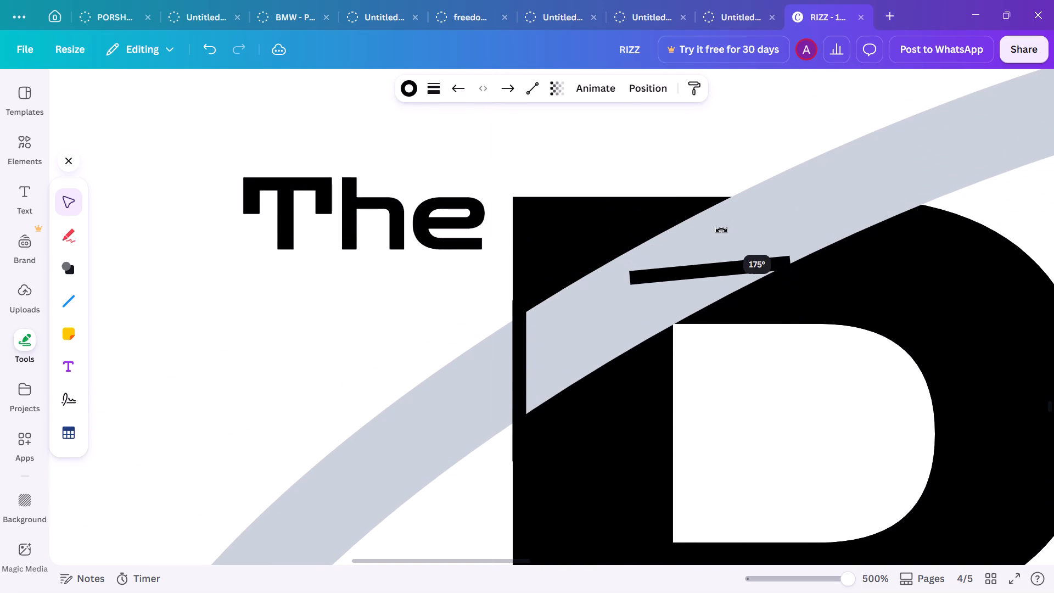
{"action": "left_click_drag", "start_coordinate": [721, 230], "coordinate": [726, 231]}
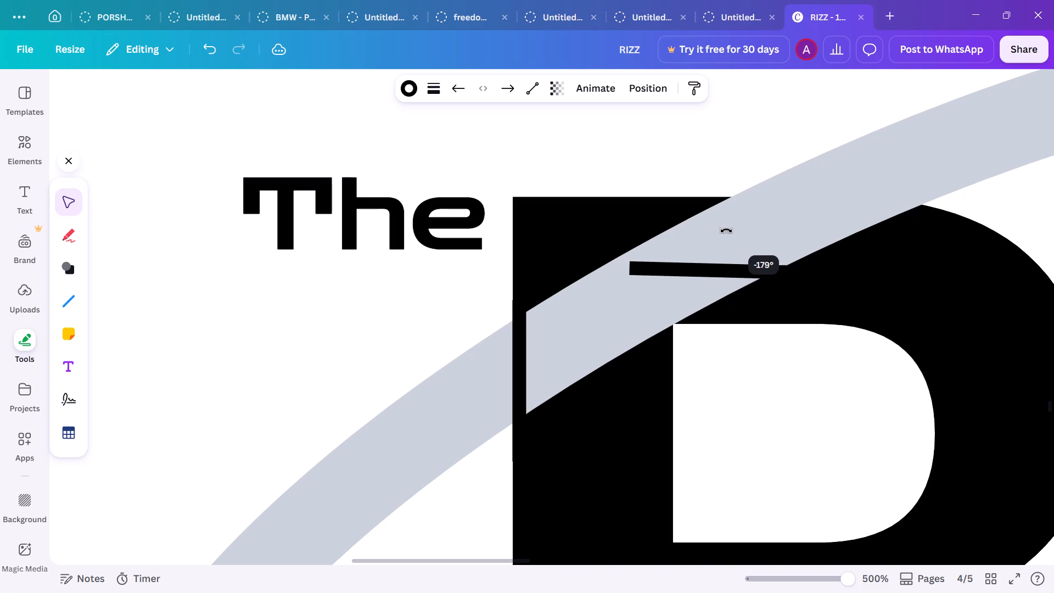
{"action": "left_click_drag", "start_coordinate": [726, 231], "coordinate": [725, 229]}
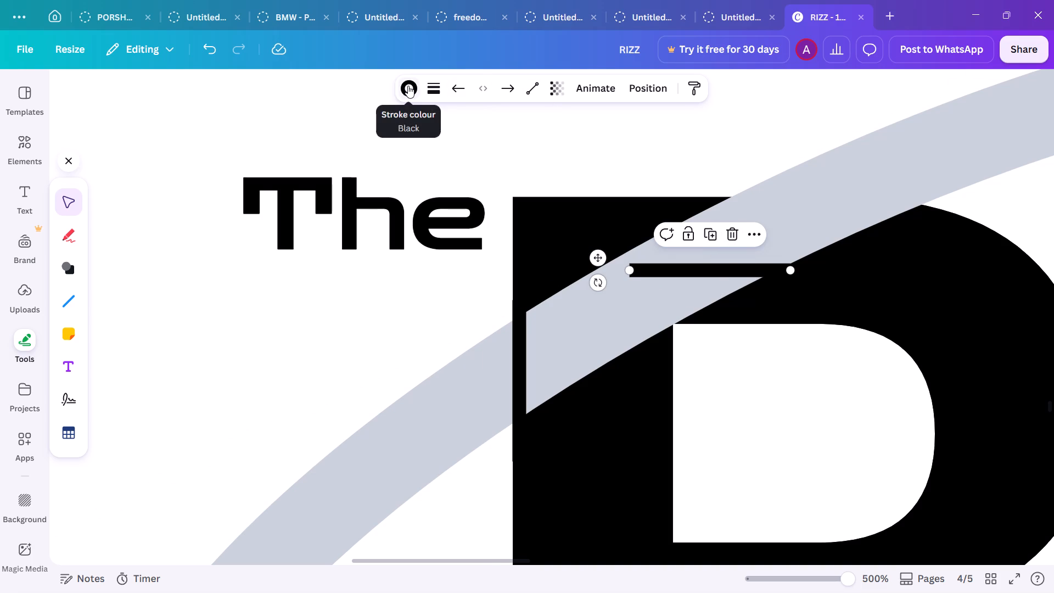
Give the horizontal black line rounded end points.
{"action": "left_click", "coordinate": [435, 85]}
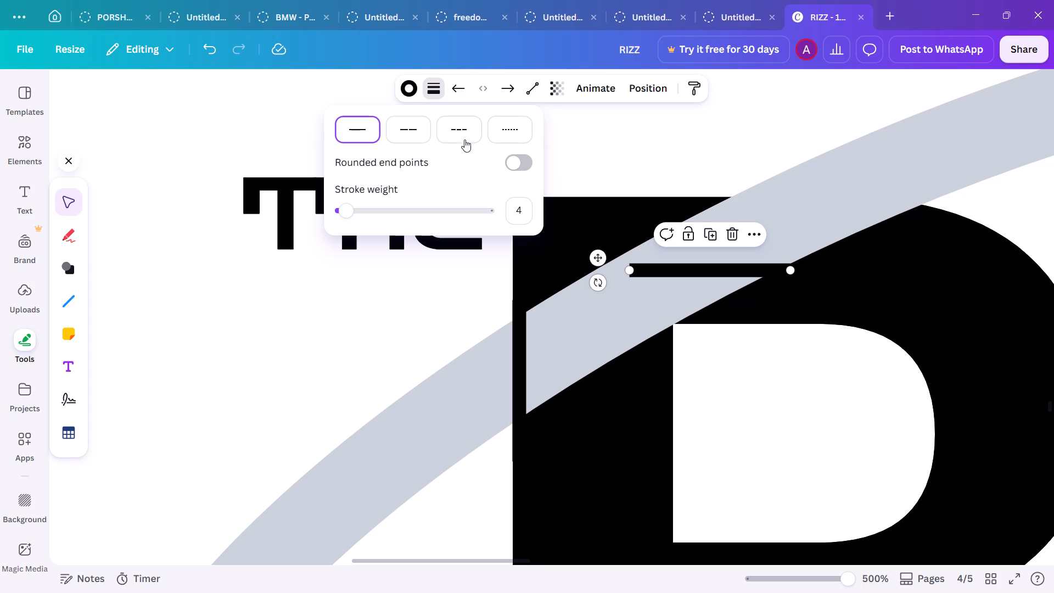
{"action": "left_click", "coordinate": [513, 160]}
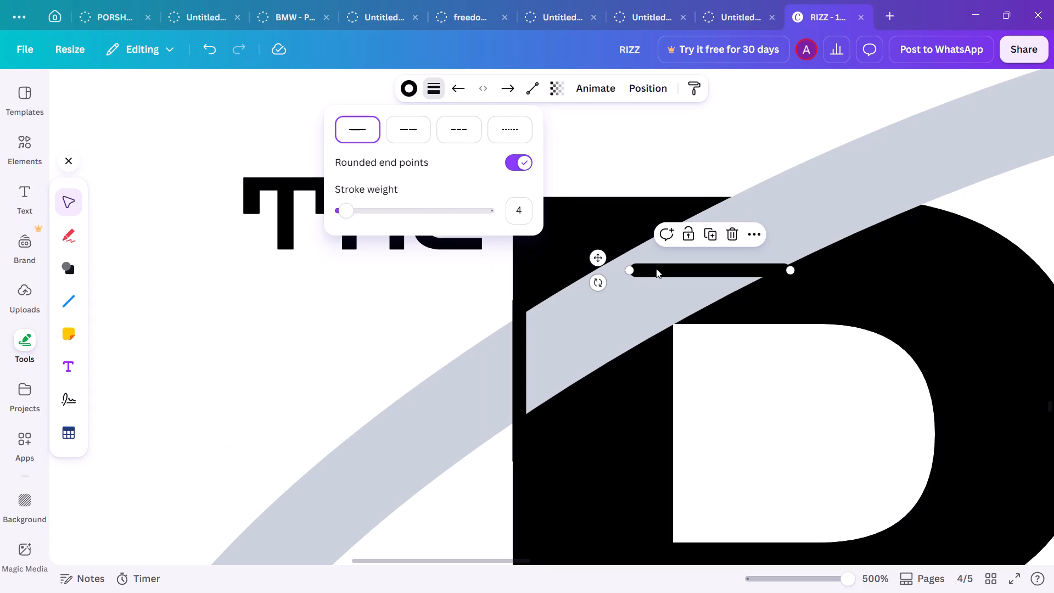
Move the horizontal line to the R's top edge so its outer end meets the start of the bowl's curve.
{"action": "left_click_drag", "start_coordinate": [656, 268], "coordinate": [816, 220]}
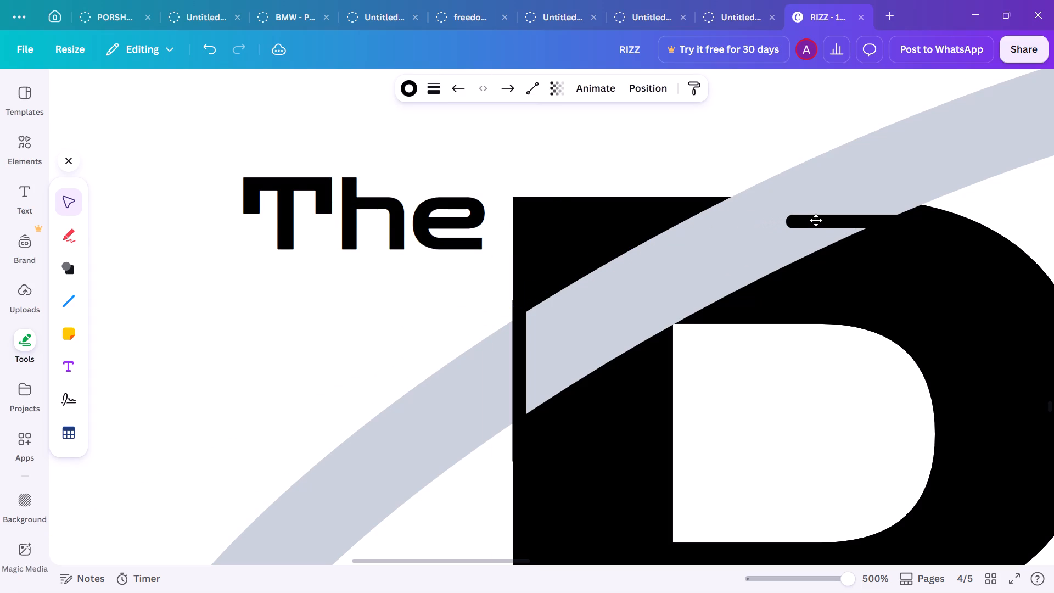
{"action": "left_click_drag", "start_coordinate": [816, 220], "coordinate": [793, 211]}
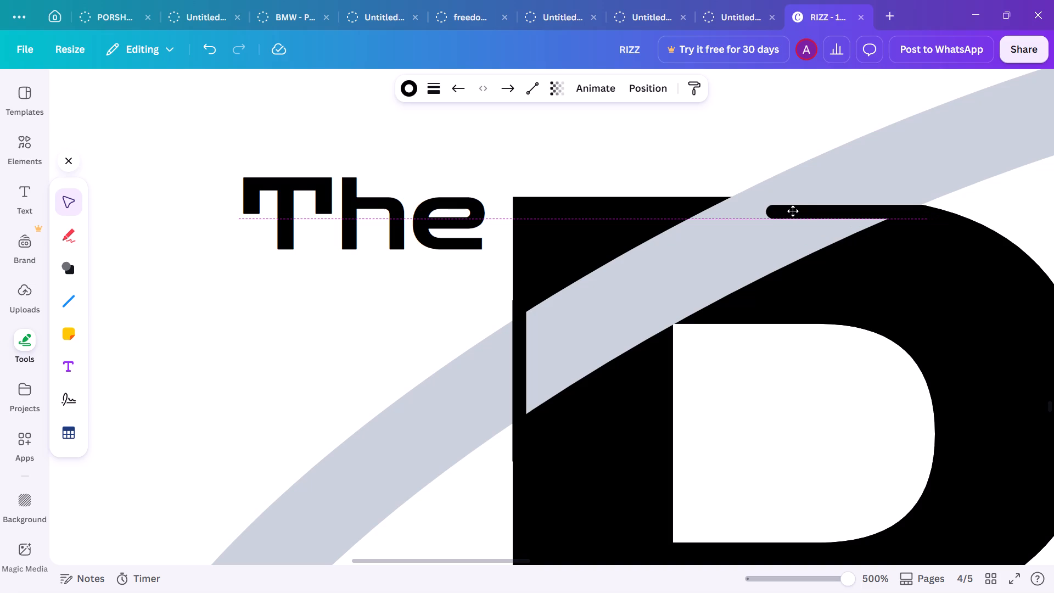
{"action": "left_click_drag", "start_coordinate": [793, 211], "coordinate": [789, 211]}
{"action": "left_click_drag", "start_coordinate": [789, 211], "coordinate": [791, 211]}
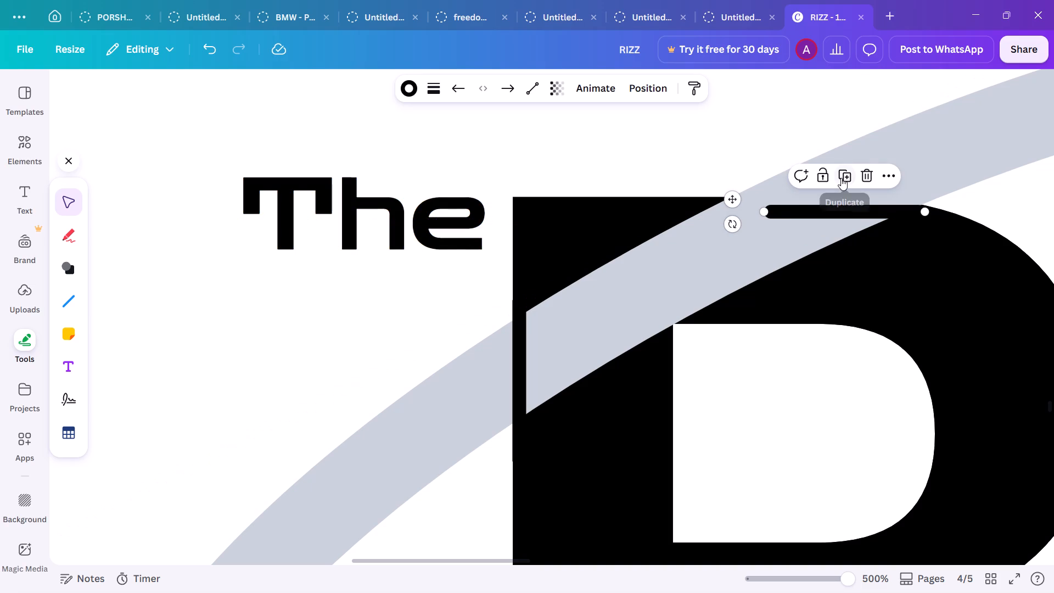
Lengthen the horizontal line from its inner end, across the ring band and into the R's black top bar.
{"action": "left_click_drag", "start_coordinate": [764, 212], "coordinate": [668, 212]}
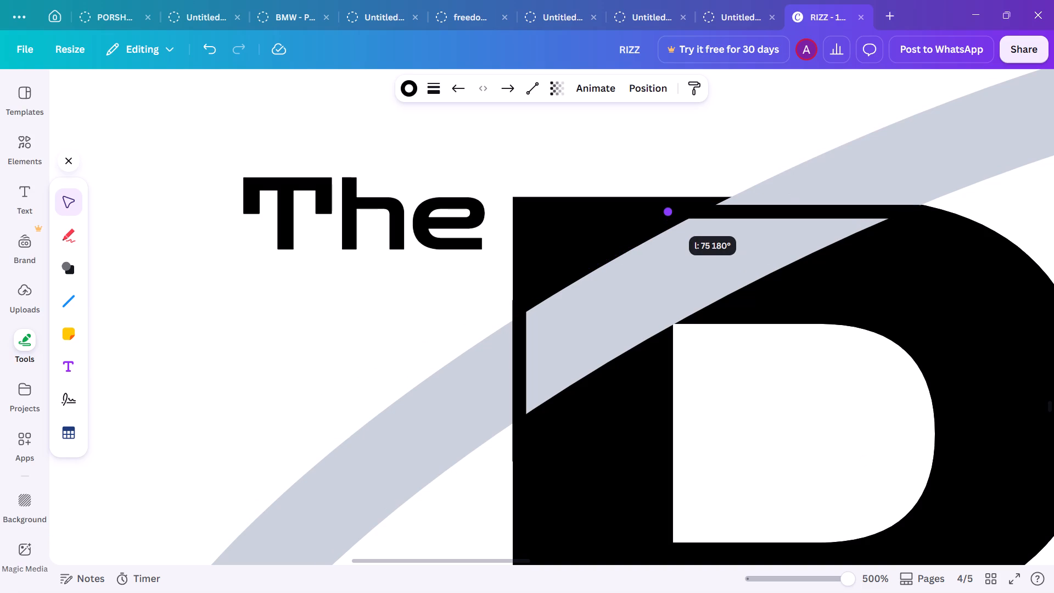
{"action": "left_click_drag", "start_coordinate": [668, 212], "coordinate": [629, 212]}
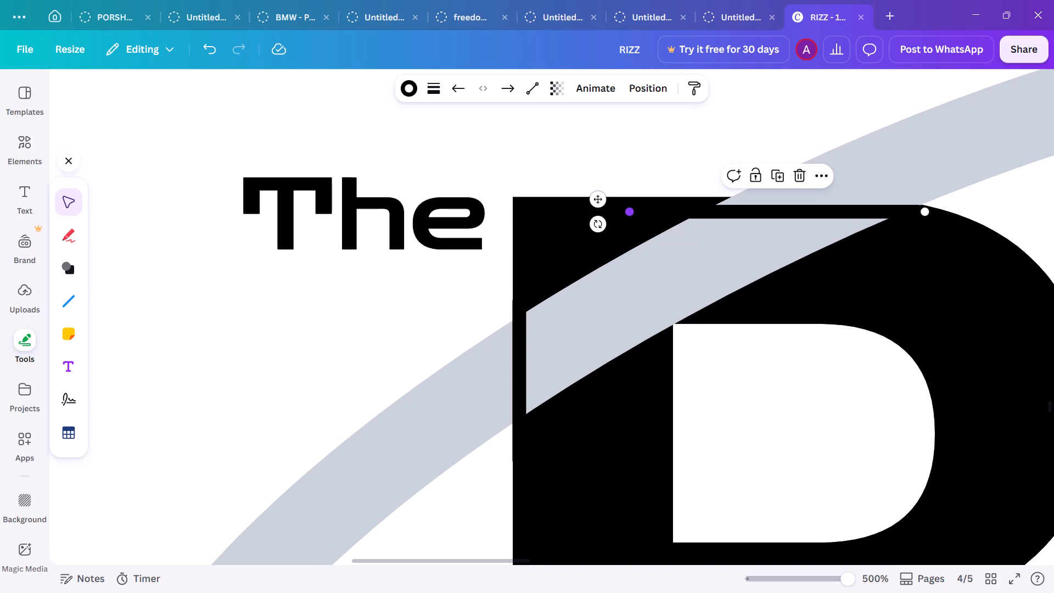
Duplicate the horizontal black line and place the copy just above it, flush with the R's top edge.
{"action": "left_click", "coordinate": [777, 177]}
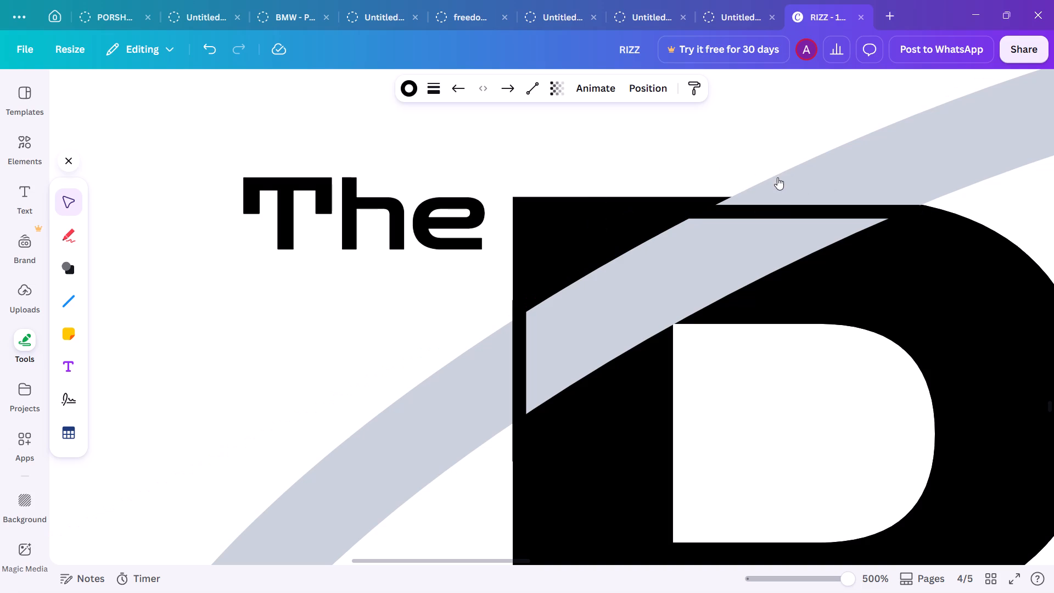
{"action": "left_click", "coordinate": [781, 211]}
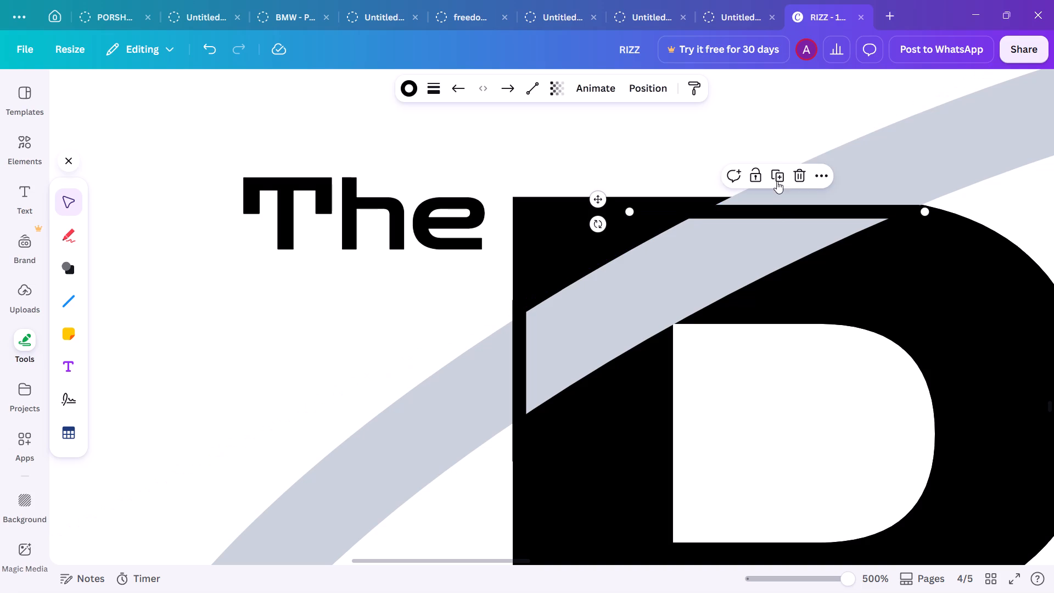
{"action": "left_click", "coordinate": [775, 179]}
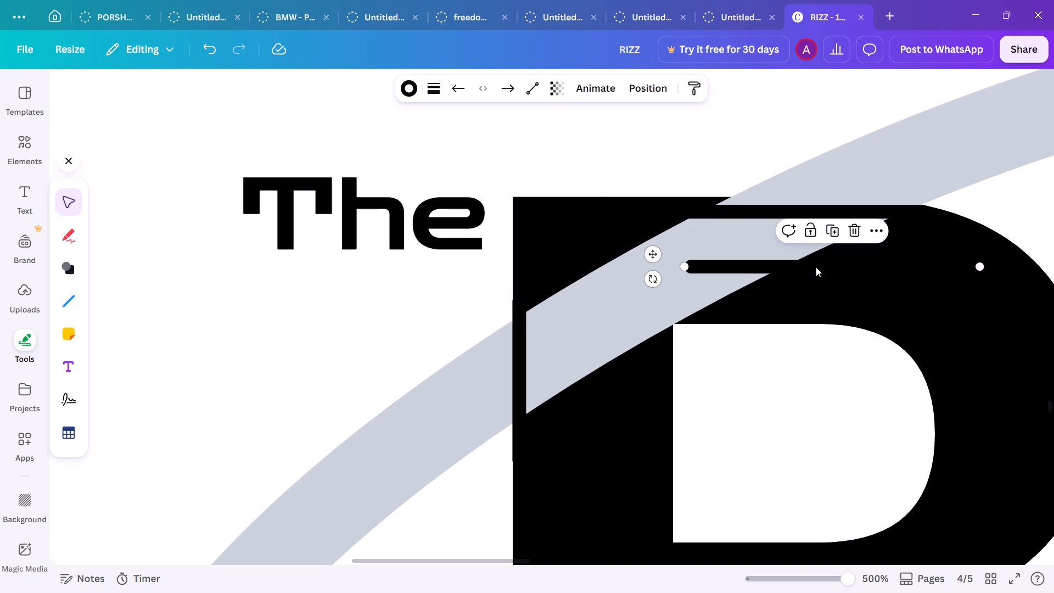
{"action": "left_click_drag", "start_coordinate": [816, 267], "coordinate": [754, 205]}
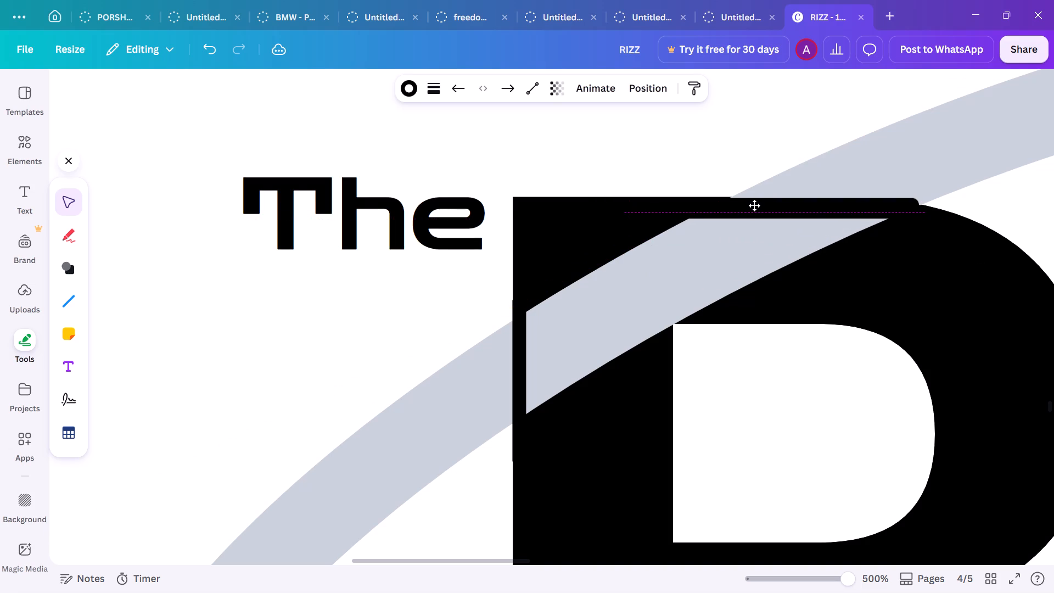
{"action": "left_click_drag", "start_coordinate": [754, 205], "coordinate": [757, 202]}
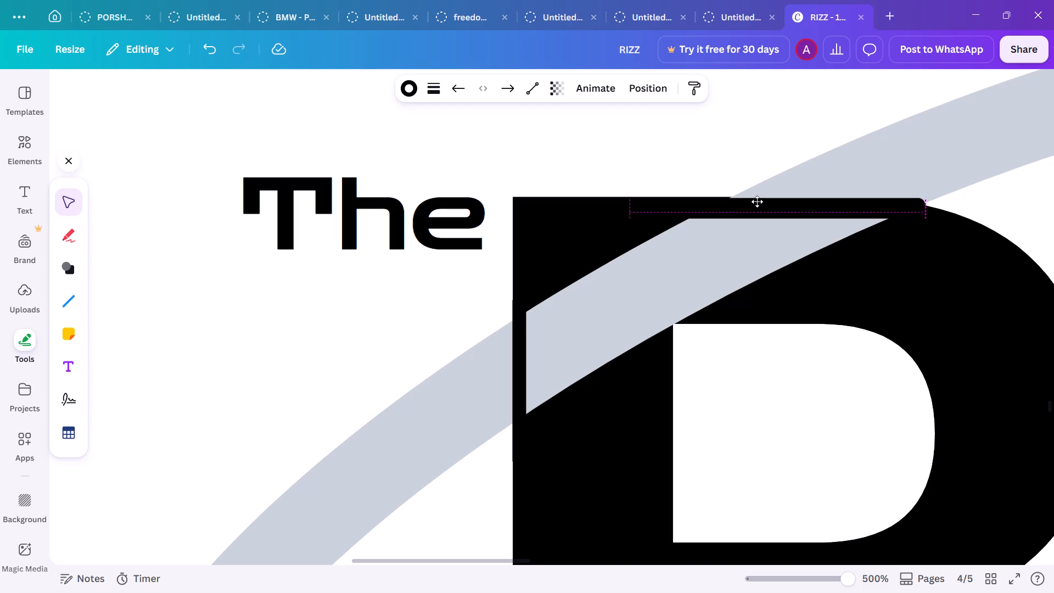
{"action": "left_click_drag", "start_coordinate": [757, 202], "coordinate": [758, 202]}
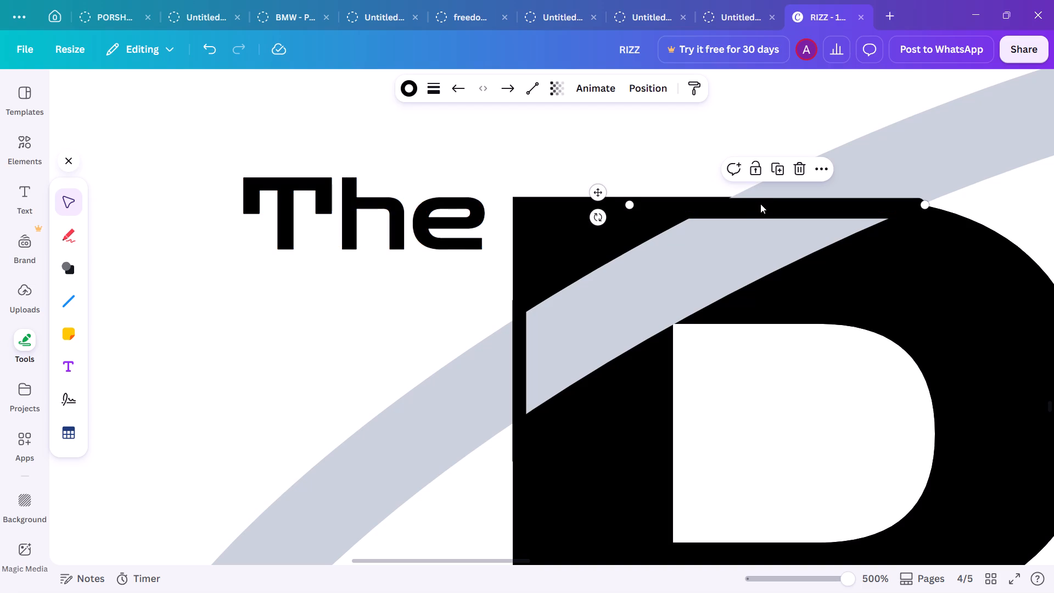
Shift the copied line inward along the R's top edge so its outer end stops just short of the bowl's curve.
{"action": "left_click_drag", "start_coordinate": [760, 204], "coordinate": [719, 202]}
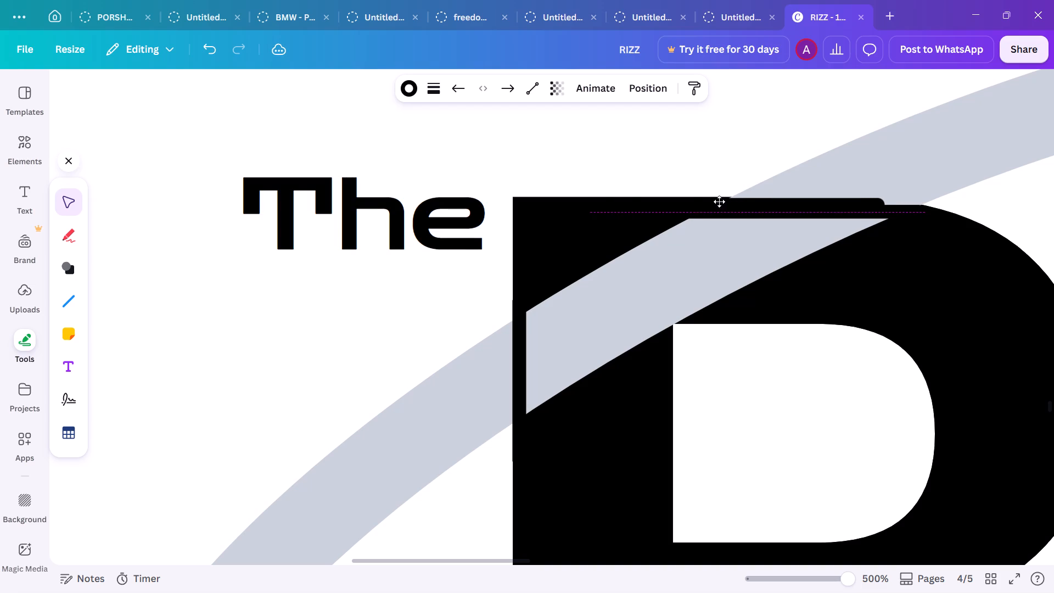
{"action": "left_click_drag", "start_coordinate": [719, 202], "coordinate": [704, 197]}
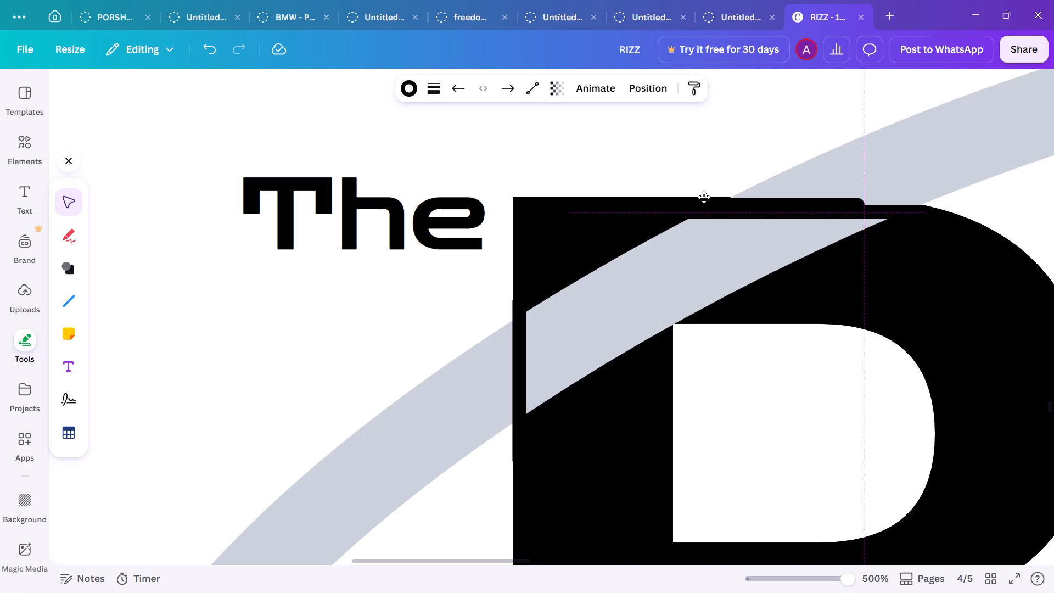
{"action": "left_click_drag", "start_coordinate": [704, 197], "coordinate": [706, 199]}
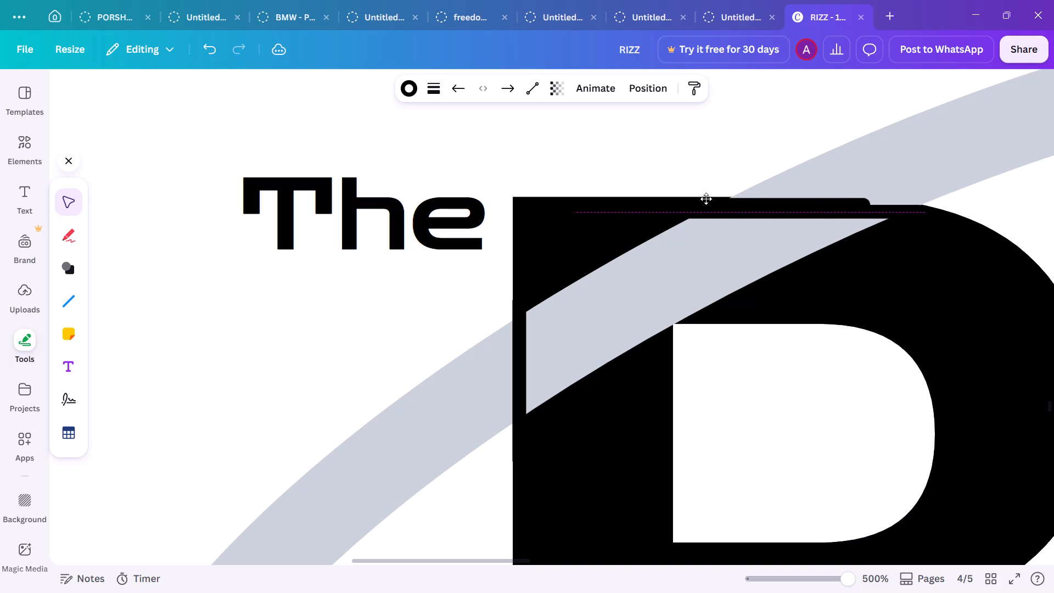
{"action": "left_click_drag", "start_coordinate": [706, 199], "coordinate": [747, 201]}
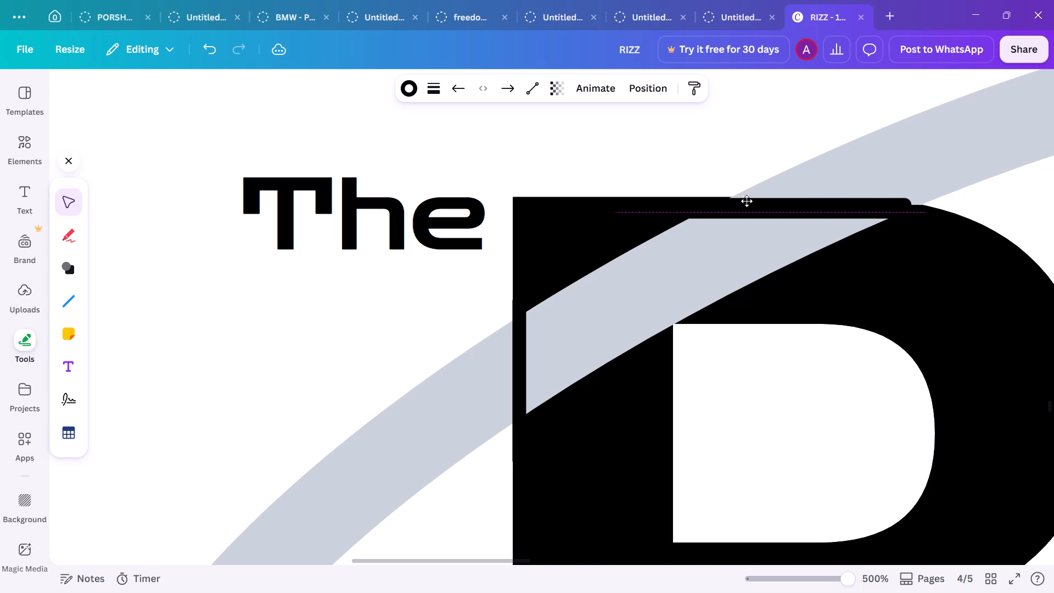
{"action": "left_click_drag", "start_coordinate": [747, 201], "coordinate": [756, 203]}
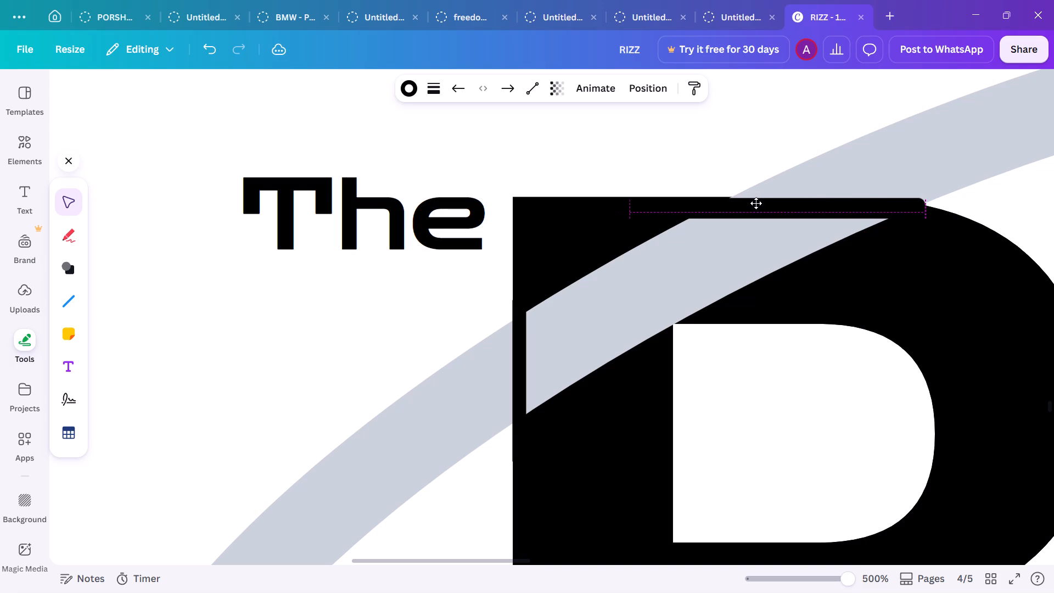
{"action": "left_click_drag", "start_coordinate": [756, 203], "coordinate": [752, 204]}
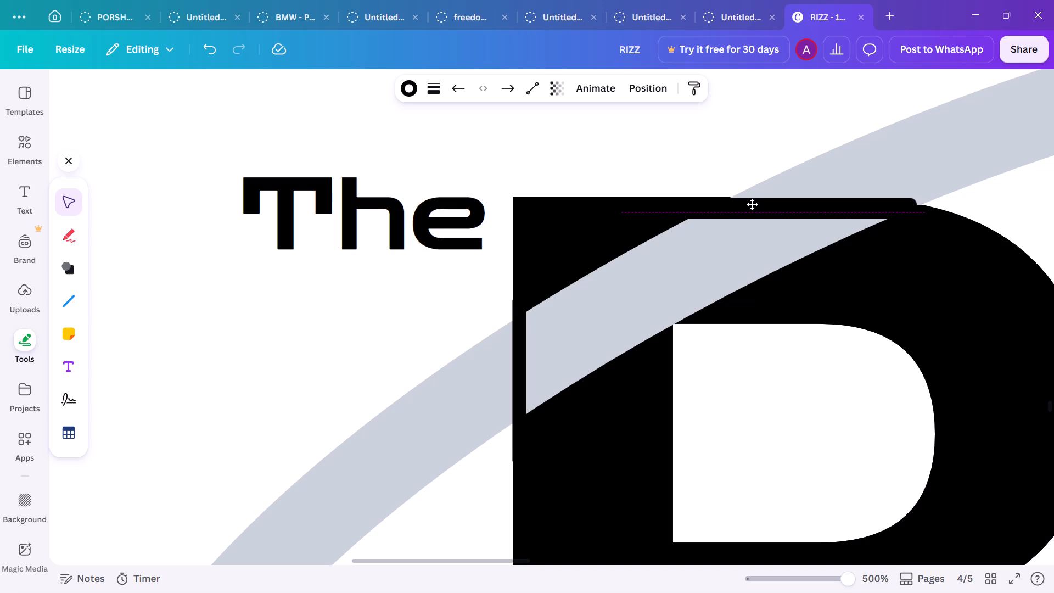
{"action": "left_click_drag", "start_coordinate": [752, 204], "coordinate": [747, 204]}
{"action": "left_click_drag", "start_coordinate": [747, 204], "coordinate": [753, 205]}
{"action": "left_click_drag", "start_coordinate": [753, 205], "coordinate": [754, 205]}
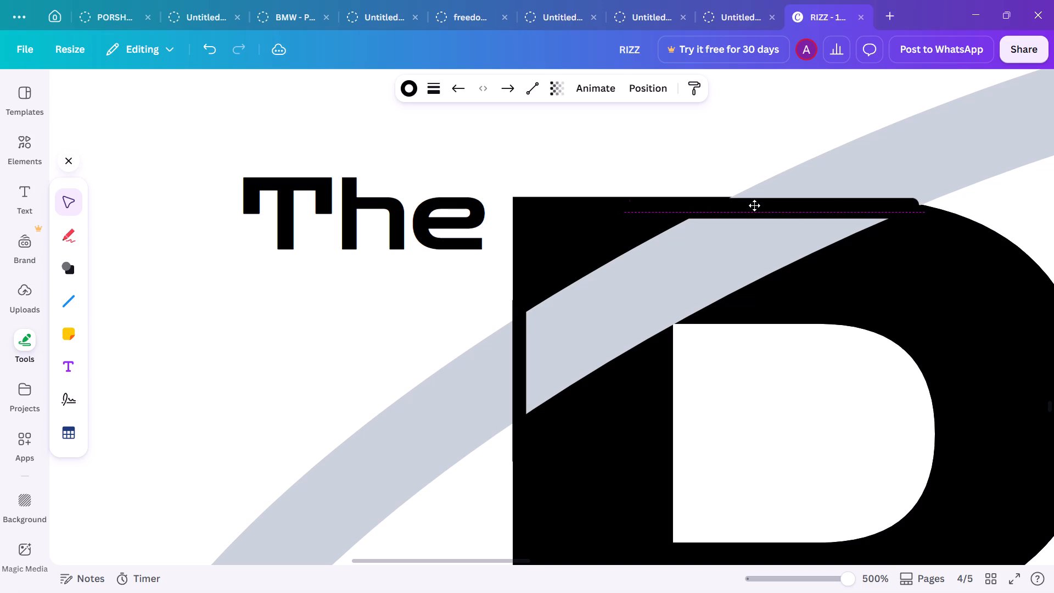
{"action": "left_click_drag", "start_coordinate": [754, 205], "coordinate": [749, 205]}
{"action": "left_click_drag", "start_coordinate": [749, 205], "coordinate": [740, 200]}
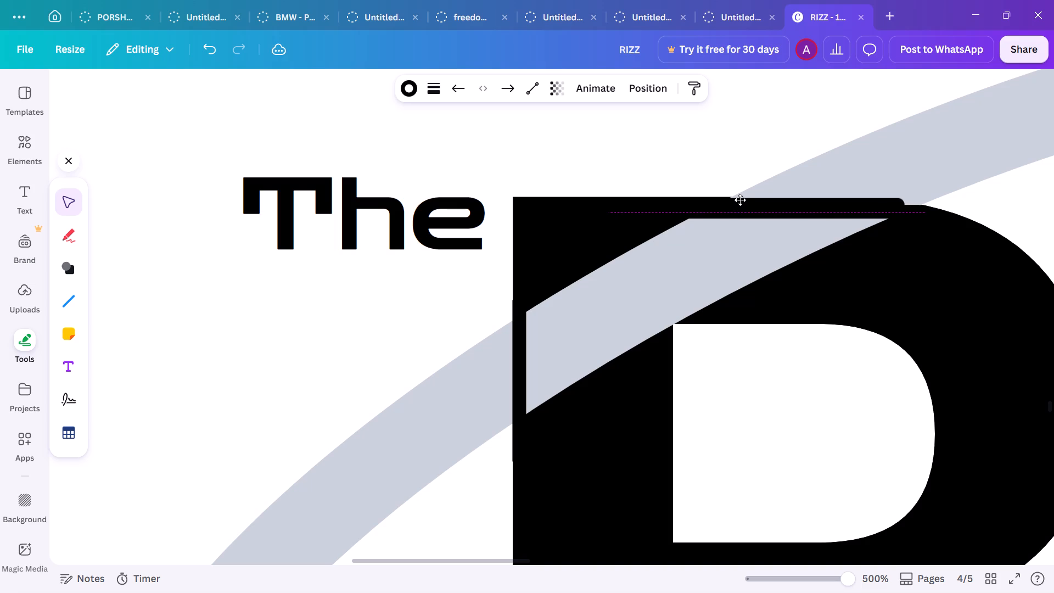
{"action": "left_click_drag", "start_coordinate": [740, 200], "coordinate": [743, 200]}
{"action": "left_click_drag", "start_coordinate": [743, 200], "coordinate": [738, 200]}
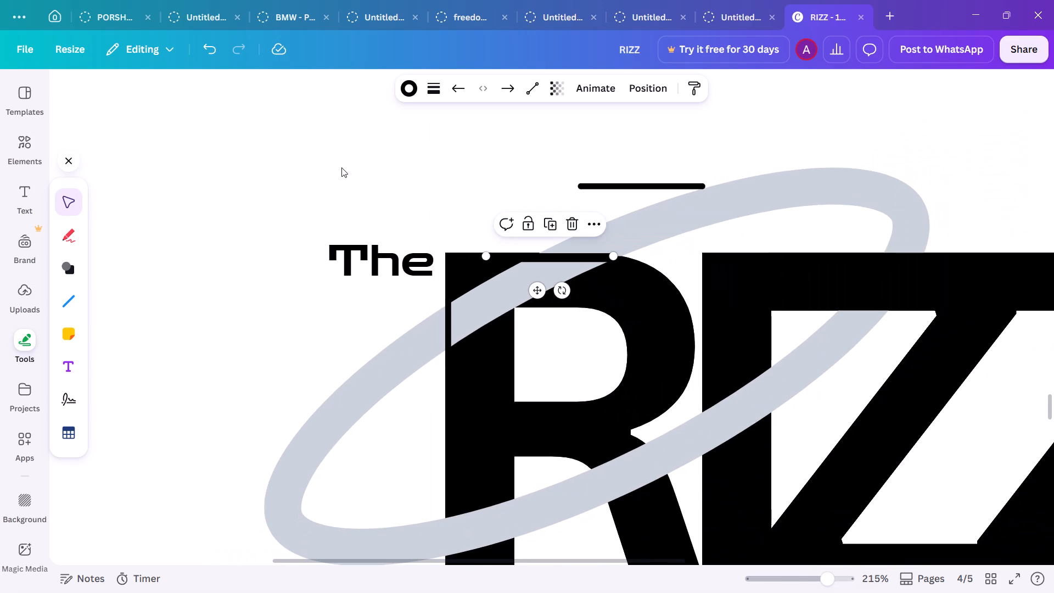
{"action": "left_click", "coordinate": [341, 167]}
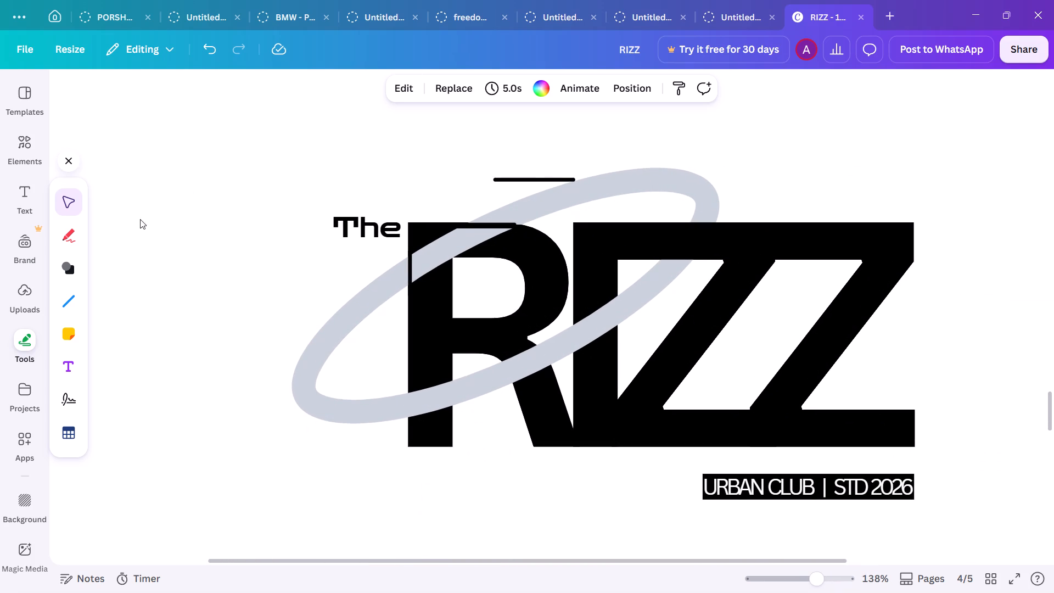
Draw black freehand pen strokes over the ring band beside the vertical line on the R's stem.
{"action": "left_click", "coordinate": [72, 234]}
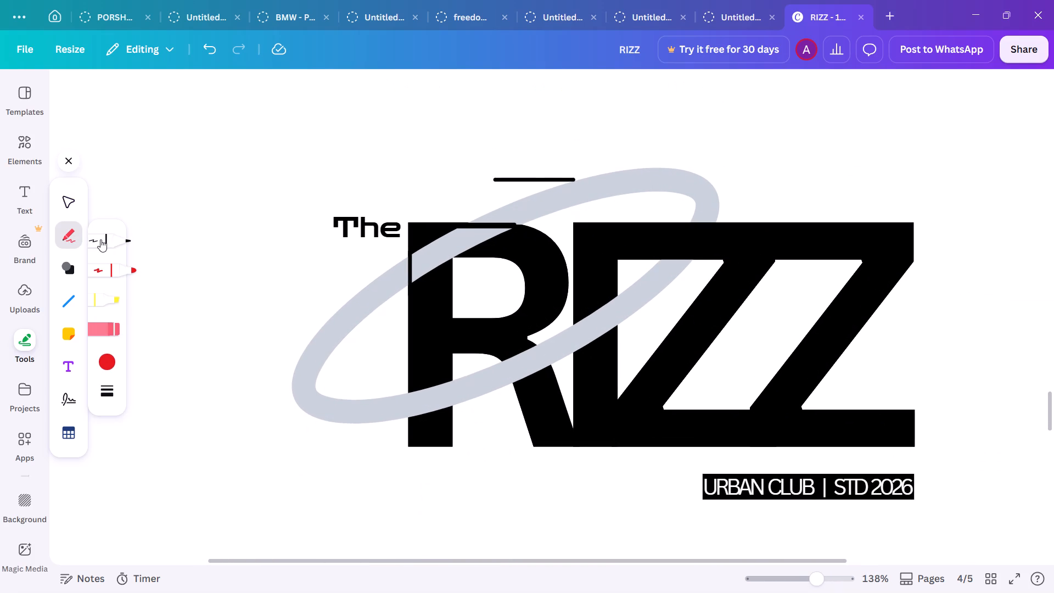
{"action": "left_click", "coordinate": [100, 239]}
{"action": "left_click_drag", "start_coordinate": [417, 253], "coordinate": [421, 247]}
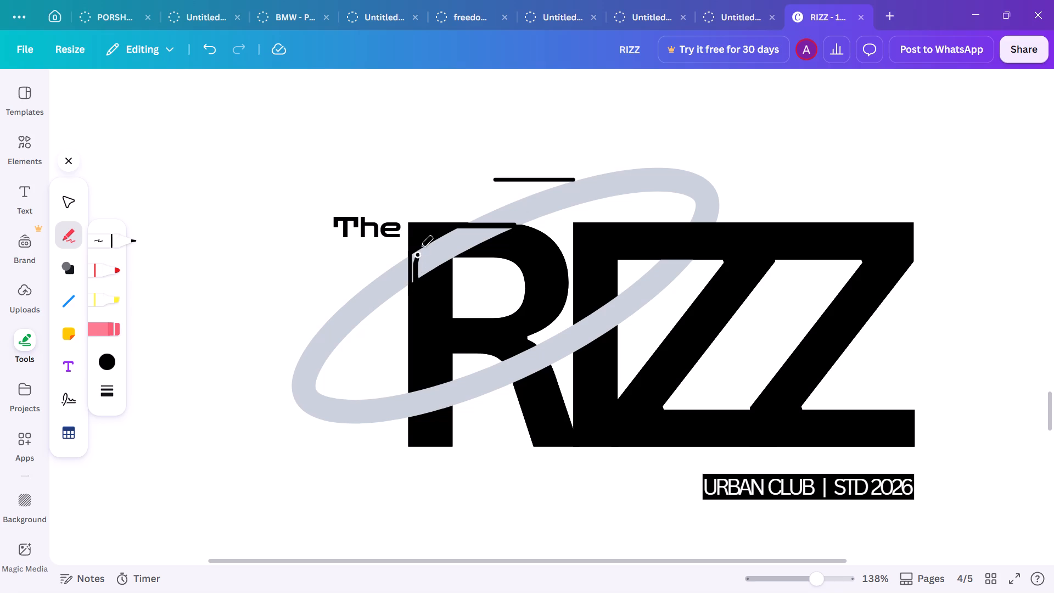
{"action": "left_click_drag", "start_coordinate": [421, 247], "coordinate": [422, 245]}
{"action": "left_click_drag", "start_coordinate": [422, 245], "coordinate": [422, 260]}
{"action": "left_click_drag", "start_coordinate": [422, 260], "coordinate": [421, 287]}
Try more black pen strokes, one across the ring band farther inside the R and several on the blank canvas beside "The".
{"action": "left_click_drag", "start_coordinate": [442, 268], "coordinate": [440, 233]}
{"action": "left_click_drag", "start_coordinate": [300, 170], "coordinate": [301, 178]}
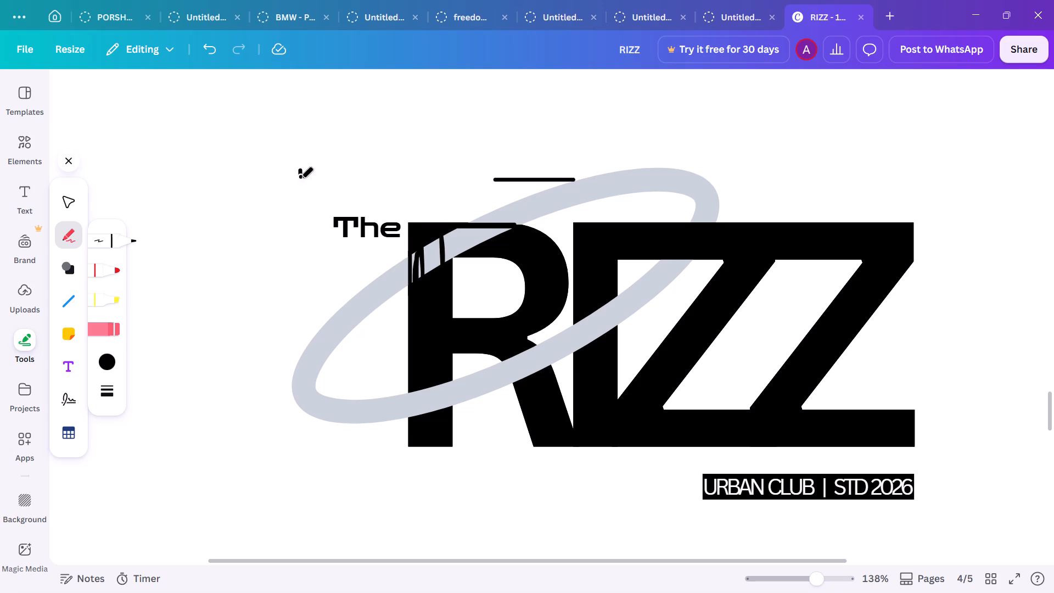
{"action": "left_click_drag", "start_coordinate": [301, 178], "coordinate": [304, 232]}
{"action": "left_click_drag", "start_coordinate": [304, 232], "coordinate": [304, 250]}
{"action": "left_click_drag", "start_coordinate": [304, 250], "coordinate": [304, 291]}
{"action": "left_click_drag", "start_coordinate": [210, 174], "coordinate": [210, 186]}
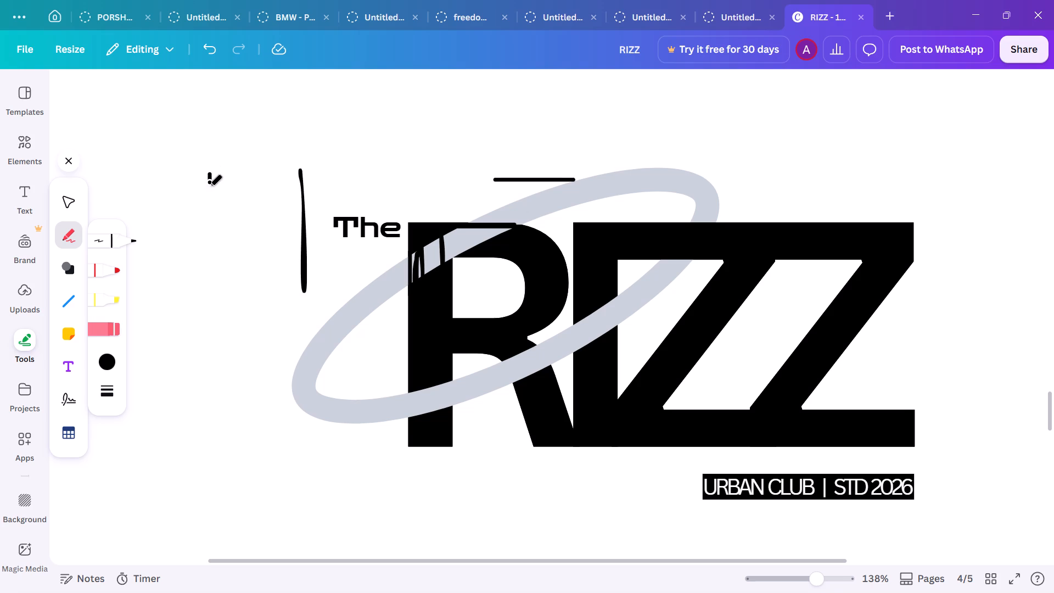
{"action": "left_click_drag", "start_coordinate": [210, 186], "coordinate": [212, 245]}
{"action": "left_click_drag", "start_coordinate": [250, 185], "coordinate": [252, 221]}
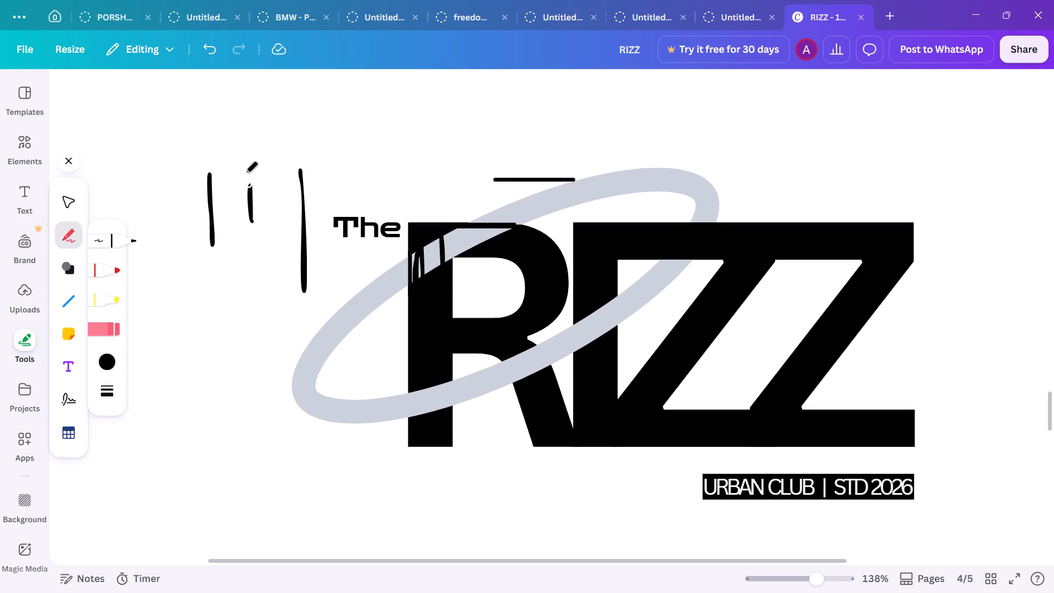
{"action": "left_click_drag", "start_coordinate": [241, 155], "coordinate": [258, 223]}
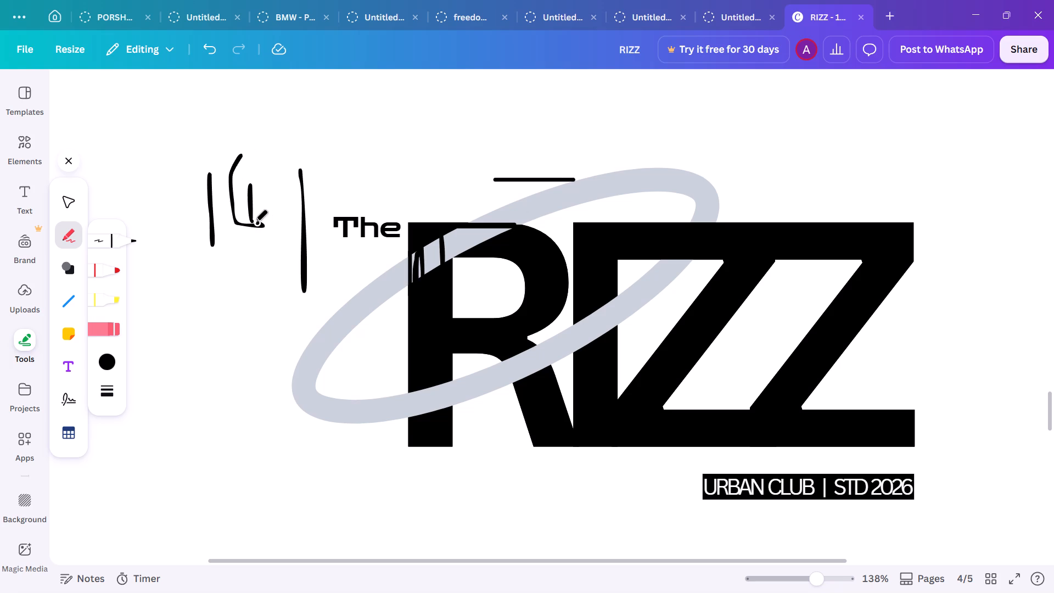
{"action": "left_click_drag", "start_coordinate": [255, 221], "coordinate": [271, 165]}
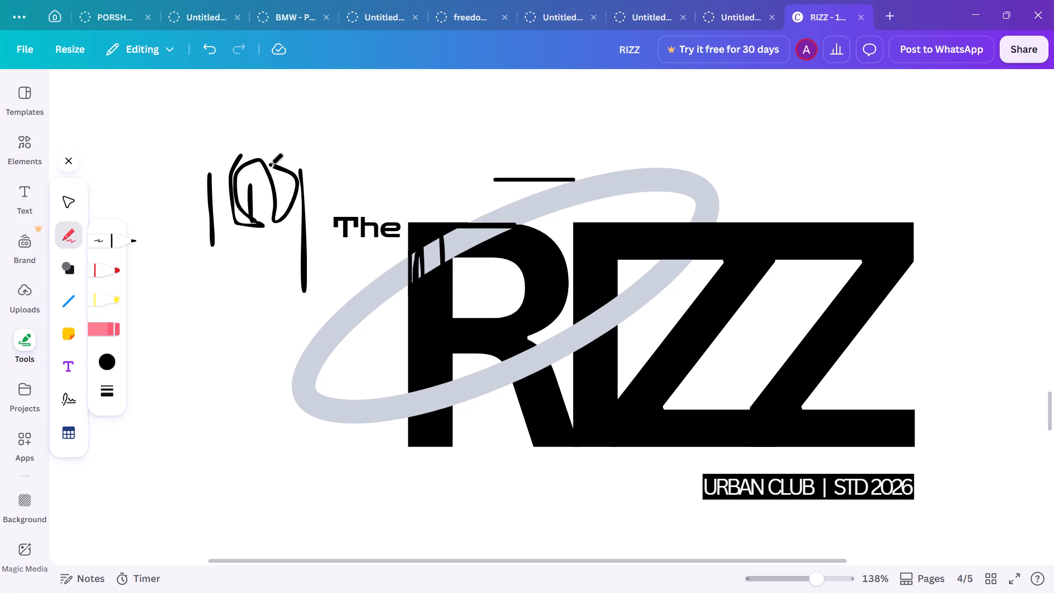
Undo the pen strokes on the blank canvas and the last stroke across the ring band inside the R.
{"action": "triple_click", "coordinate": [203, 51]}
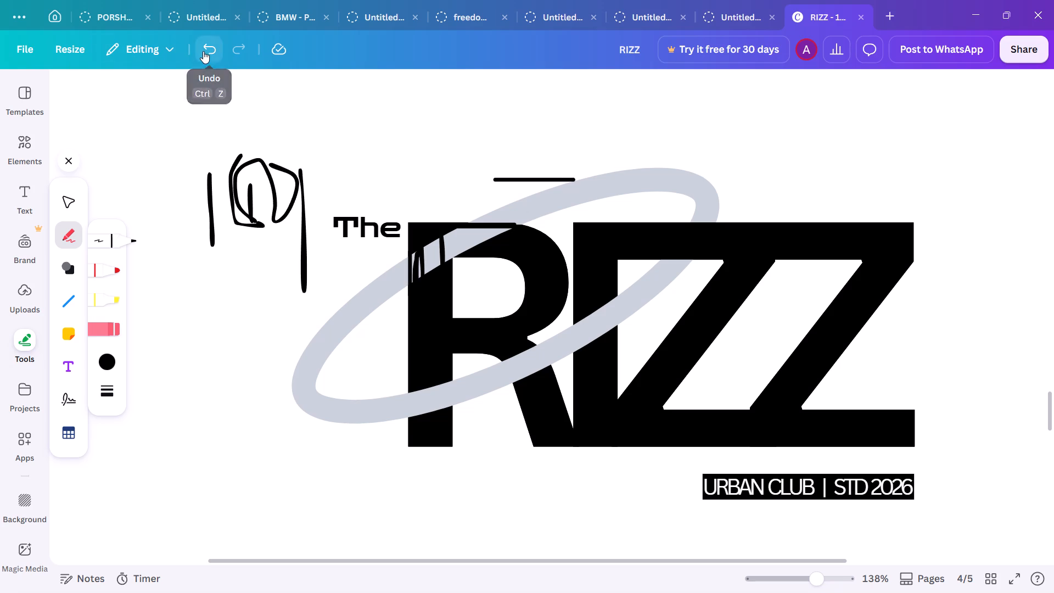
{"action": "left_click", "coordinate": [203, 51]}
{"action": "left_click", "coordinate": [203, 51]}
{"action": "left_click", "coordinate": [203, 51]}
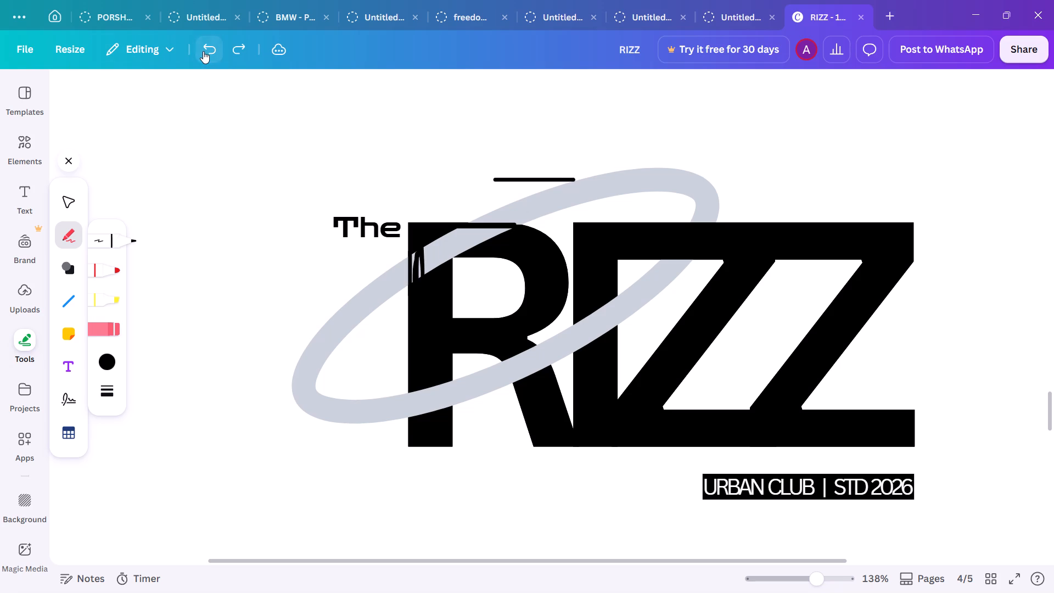
Switch the freehand drawing tool from the pen to the marker.
{"action": "left_click", "coordinate": [110, 361]}
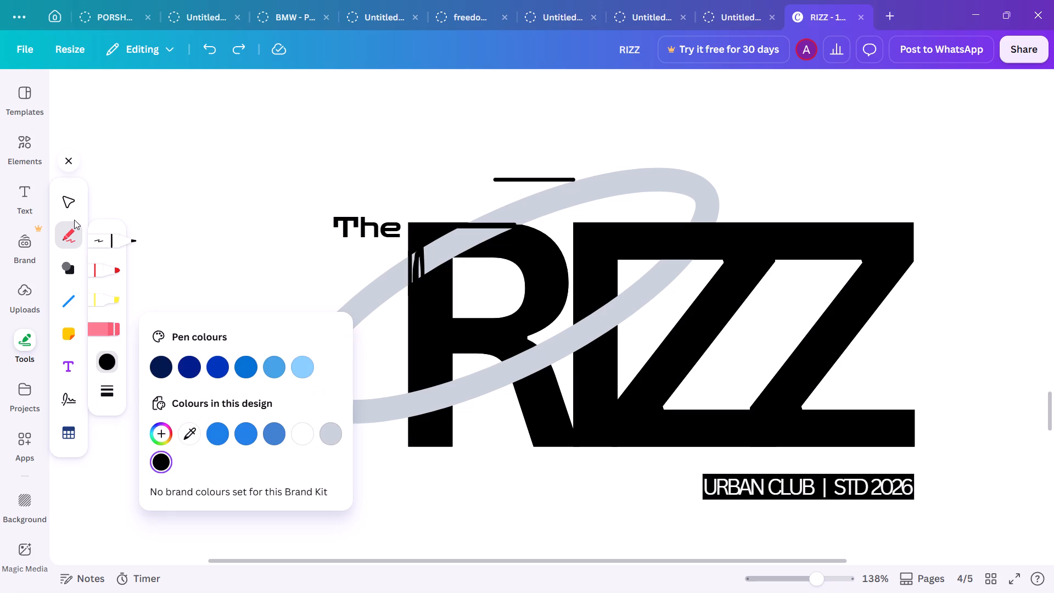
{"action": "left_click", "coordinate": [103, 262]}
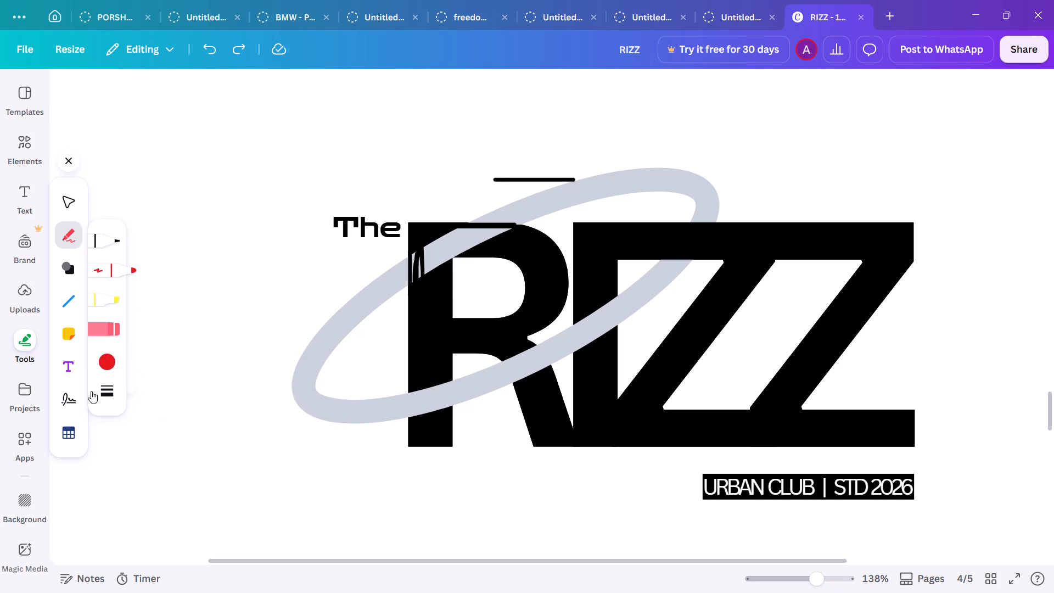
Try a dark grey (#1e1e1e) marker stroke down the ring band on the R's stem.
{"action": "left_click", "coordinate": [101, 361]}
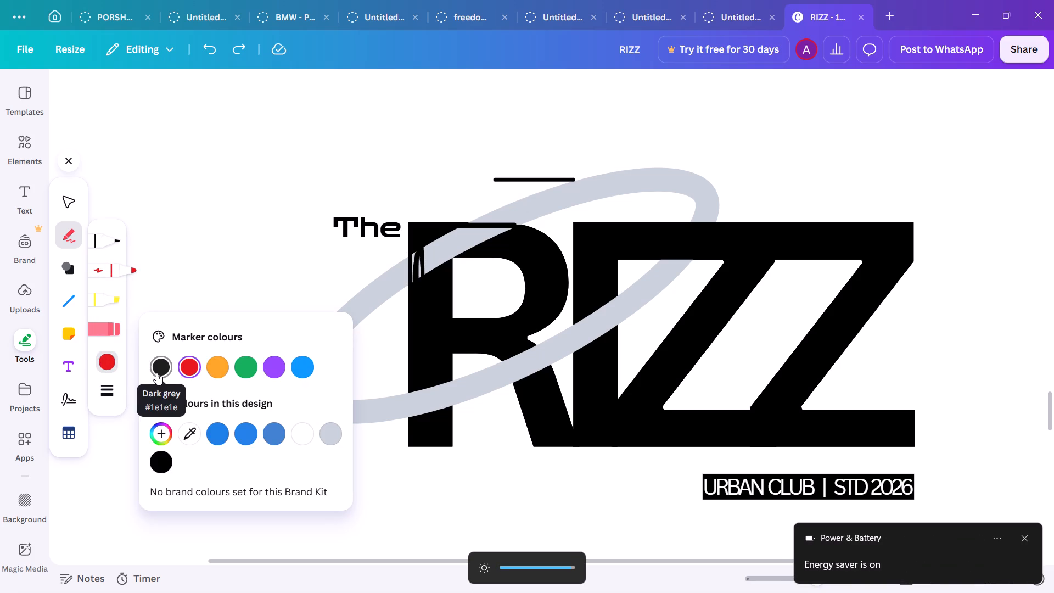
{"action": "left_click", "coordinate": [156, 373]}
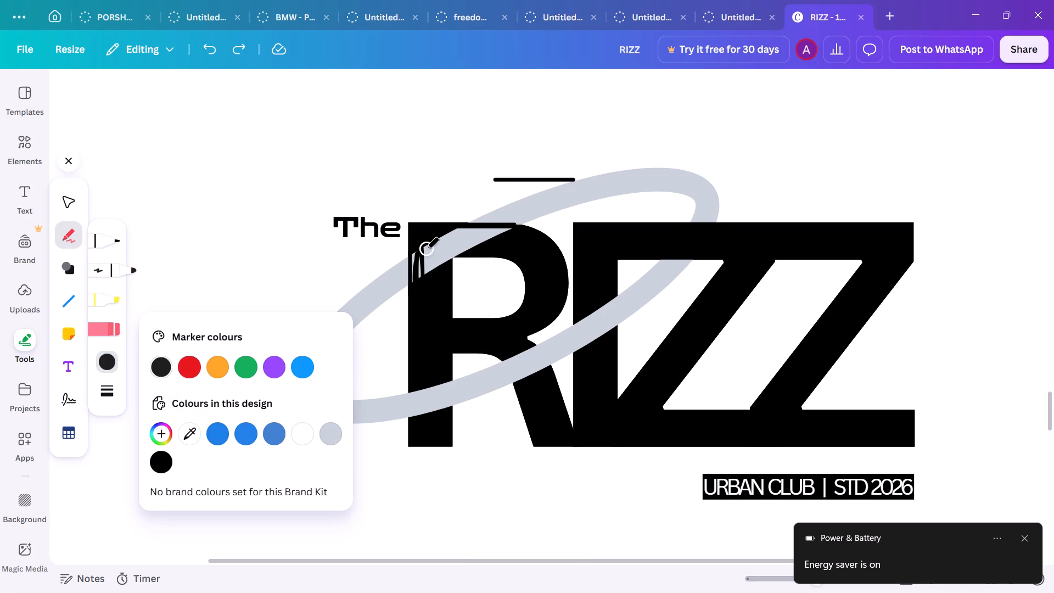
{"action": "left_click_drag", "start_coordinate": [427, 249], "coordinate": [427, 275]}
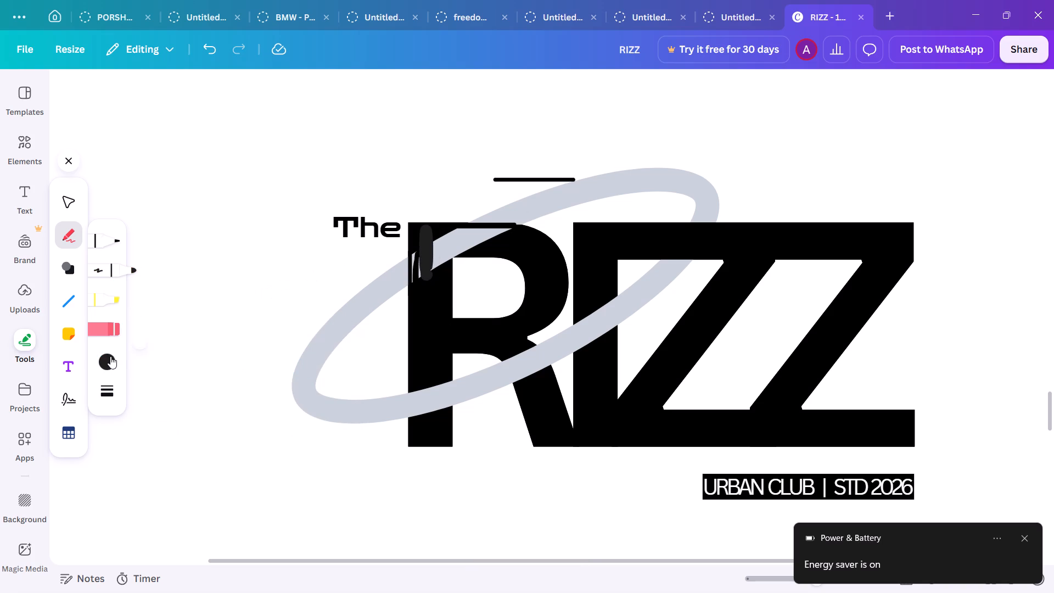
Set the marker colour to black (#000000) and undo the dark grey stroke on the R's stem.
{"action": "left_click", "coordinate": [110, 356]}
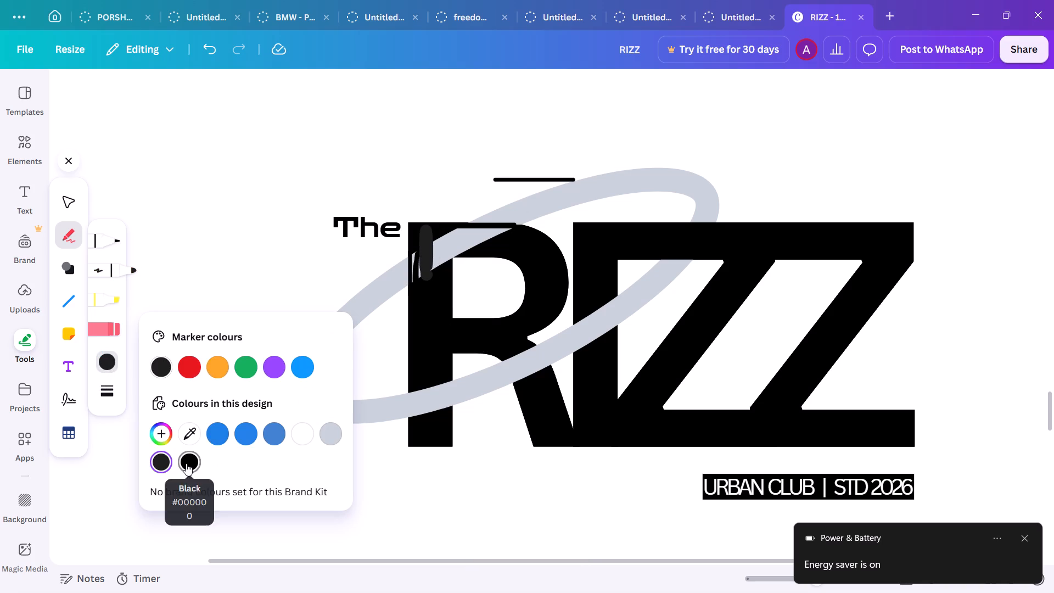
{"action": "left_click", "coordinate": [186, 463]}
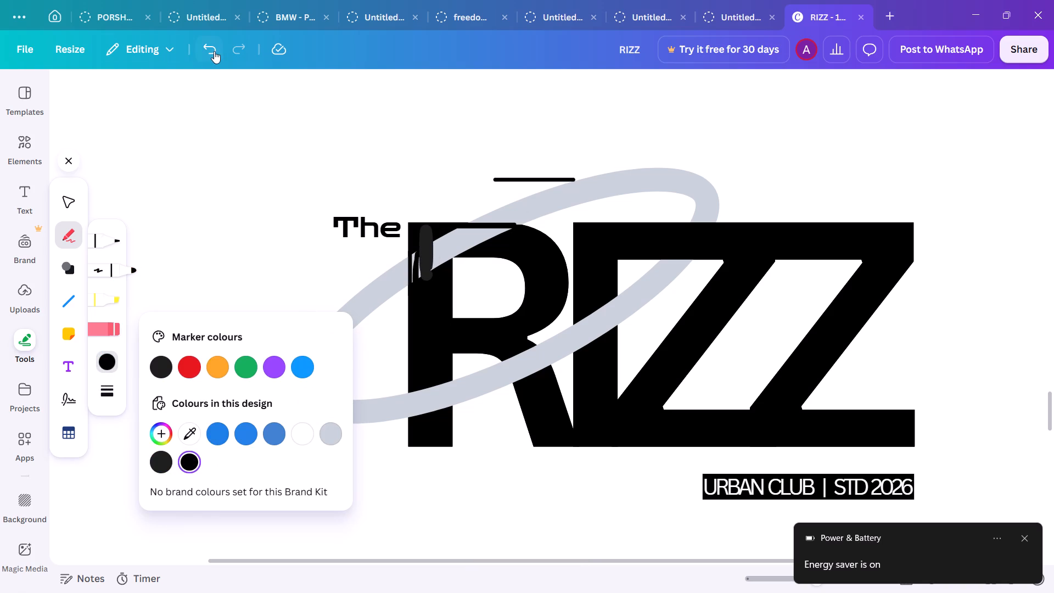
{"action": "left_click", "coordinate": [214, 51]}
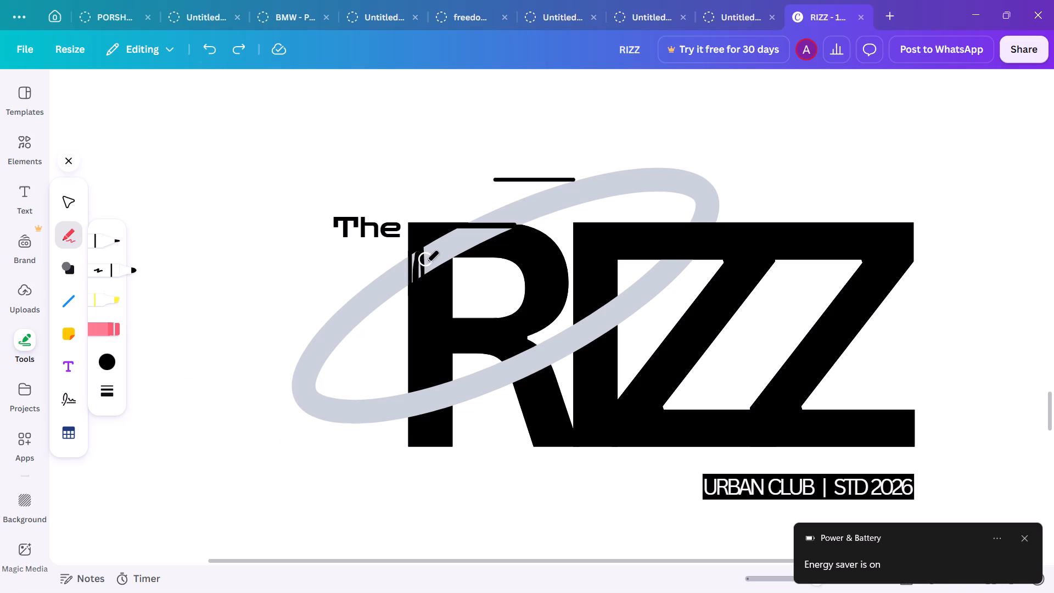
Paint black marker strokes over the ring band on the upper part of the R's stem, filling the gaps between the pen strokes.
{"action": "left_click_drag", "start_coordinate": [427, 262], "coordinate": [433, 275]}
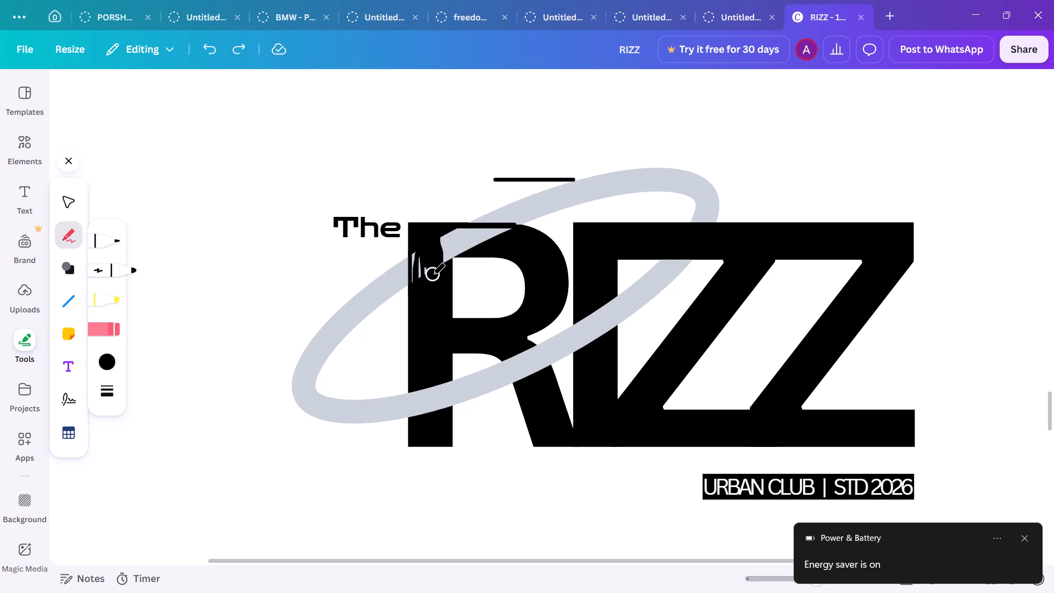
{"action": "left_click_drag", "start_coordinate": [433, 275], "coordinate": [422, 242]}
{"action": "left_click_drag", "start_coordinate": [422, 242], "coordinate": [419, 256]}
{"action": "left_click_drag", "start_coordinate": [419, 256], "coordinate": [419, 247]}
{"action": "left_click_drag", "start_coordinate": [419, 247], "coordinate": [418, 281]}
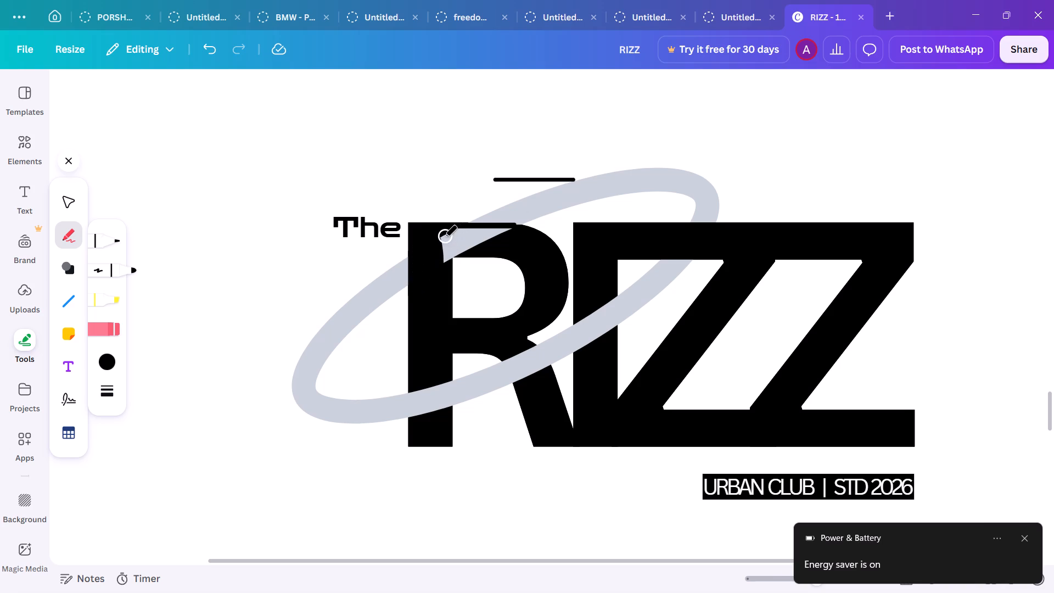
Paint black marker strokes over the ring band along the R's top bar and around the corner where it joins the stem.
{"action": "left_click_drag", "start_coordinate": [445, 237], "coordinate": [459, 239]}
{"action": "left_click_drag", "start_coordinate": [459, 239], "coordinate": [484, 242]}
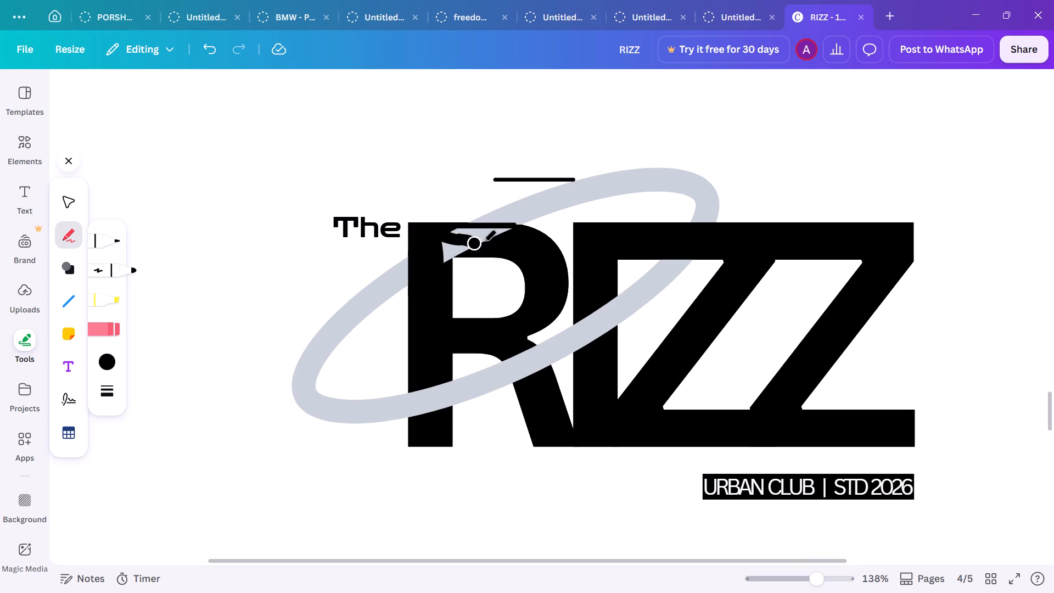
{"action": "left_click_drag", "start_coordinate": [484, 242], "coordinate": [515, 237]}
{"action": "left_click_drag", "start_coordinate": [512, 231], "coordinate": [472, 232]}
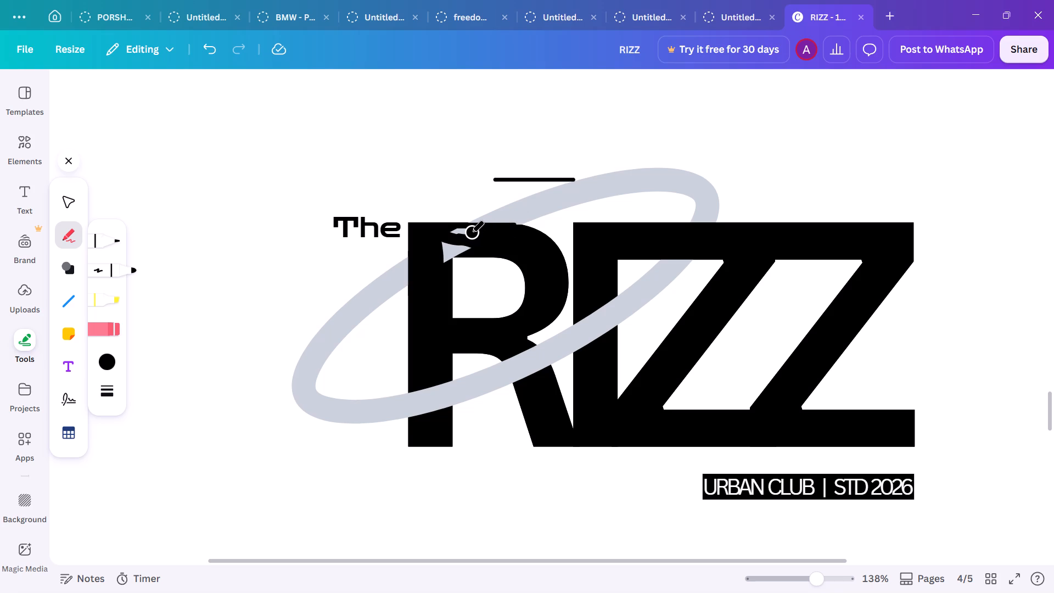
{"action": "left_click_drag", "start_coordinate": [472, 232], "coordinate": [447, 233]}
{"action": "left_click_drag", "start_coordinate": [441, 247], "coordinate": [446, 260]}
{"action": "left_click_drag", "start_coordinate": [446, 260], "coordinate": [445, 273]}
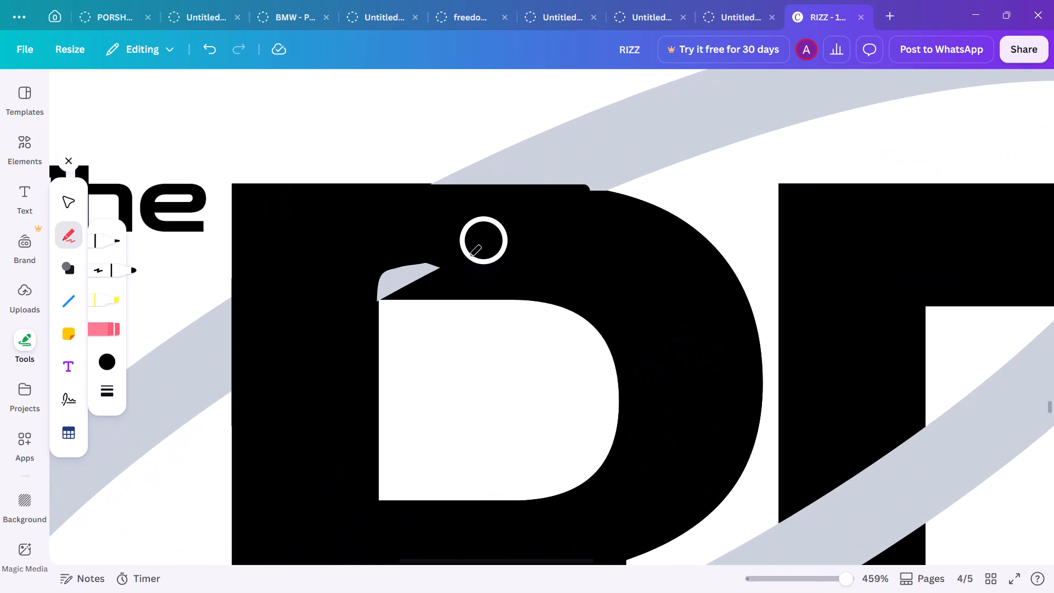
{"action": "left_click_drag", "start_coordinate": [411, 268], "coordinate": [436, 268]}
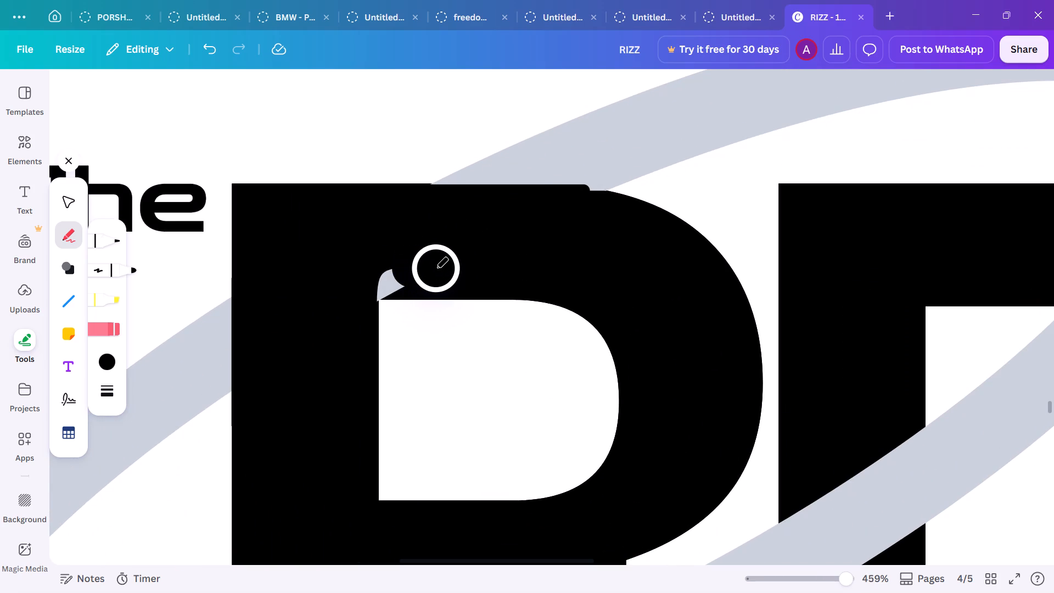
Draw a short straight black line across the leftover ring sliver at the upper stem-side corner of the R's counter.
{"action": "left_click", "coordinate": [64, 300]}
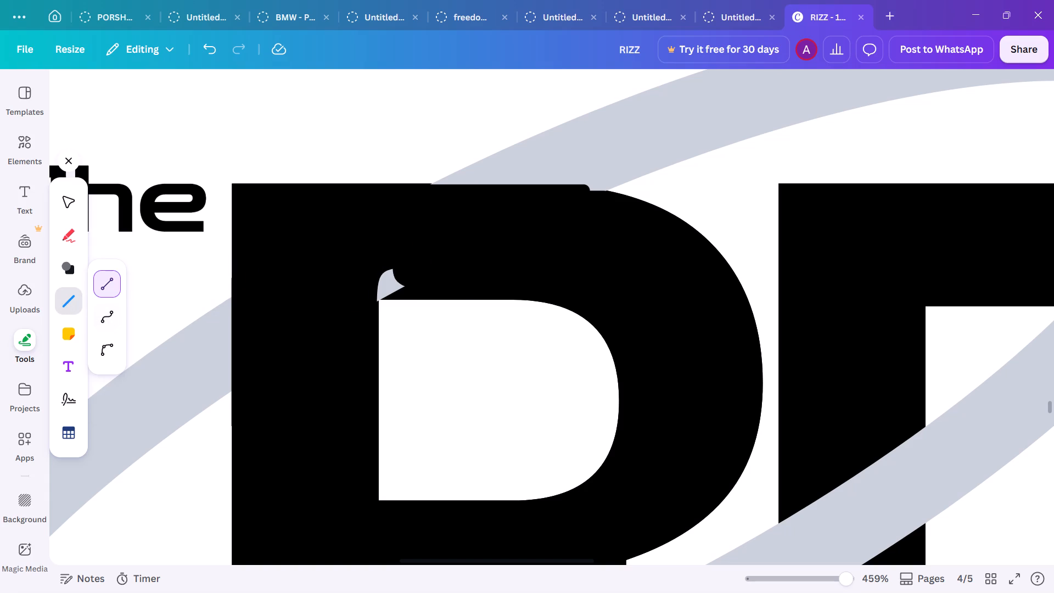
{"action": "left_click_drag", "start_coordinate": [351, 277], "coordinate": [428, 282]}
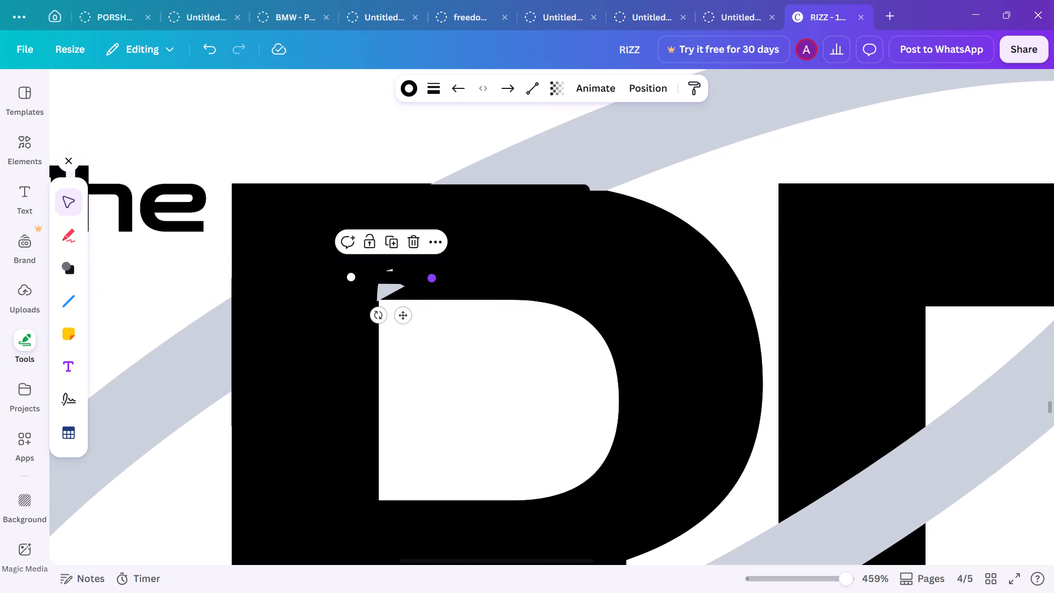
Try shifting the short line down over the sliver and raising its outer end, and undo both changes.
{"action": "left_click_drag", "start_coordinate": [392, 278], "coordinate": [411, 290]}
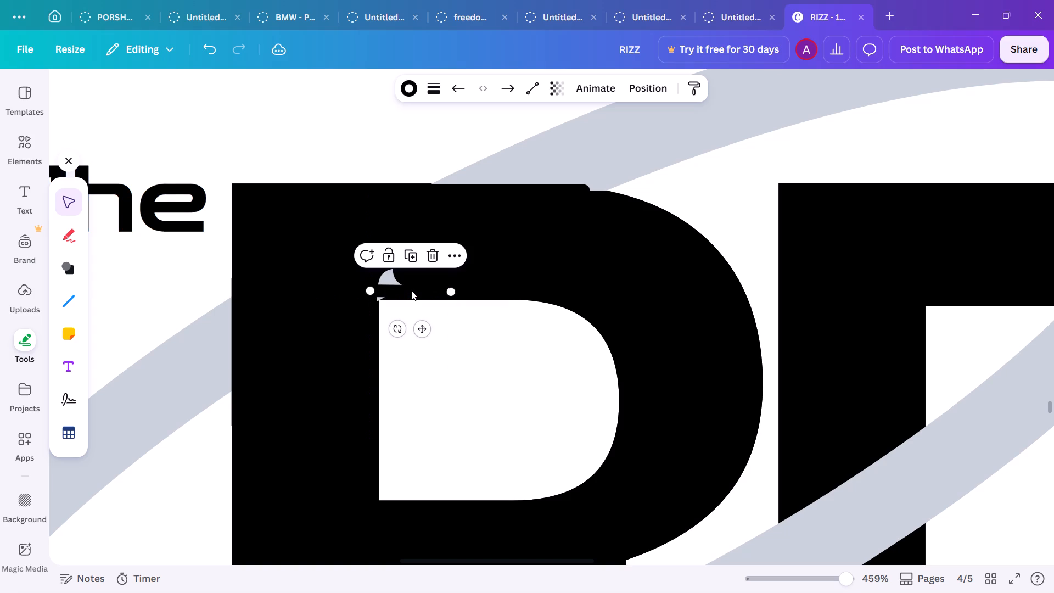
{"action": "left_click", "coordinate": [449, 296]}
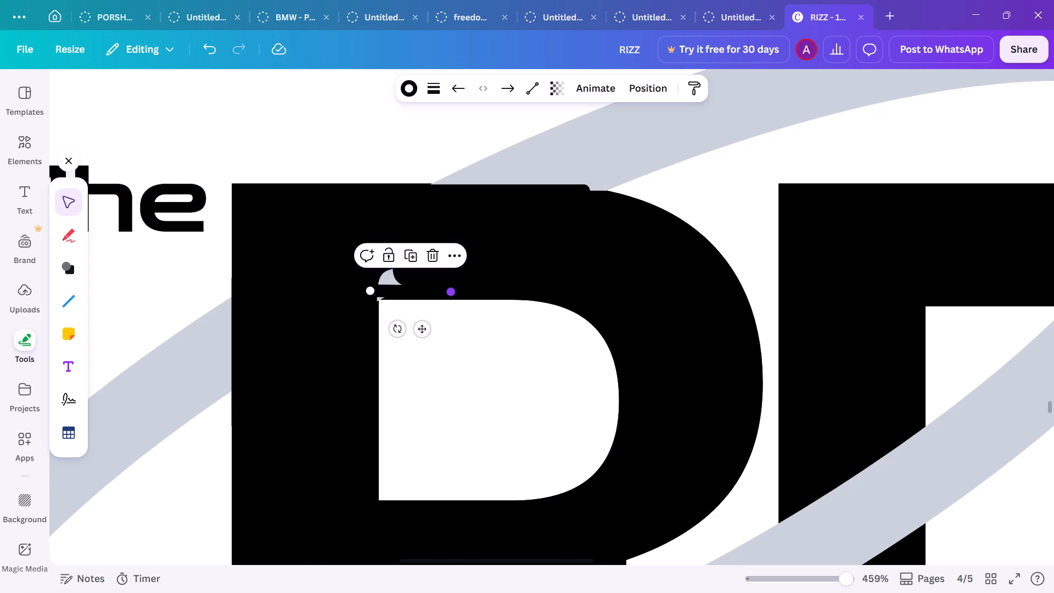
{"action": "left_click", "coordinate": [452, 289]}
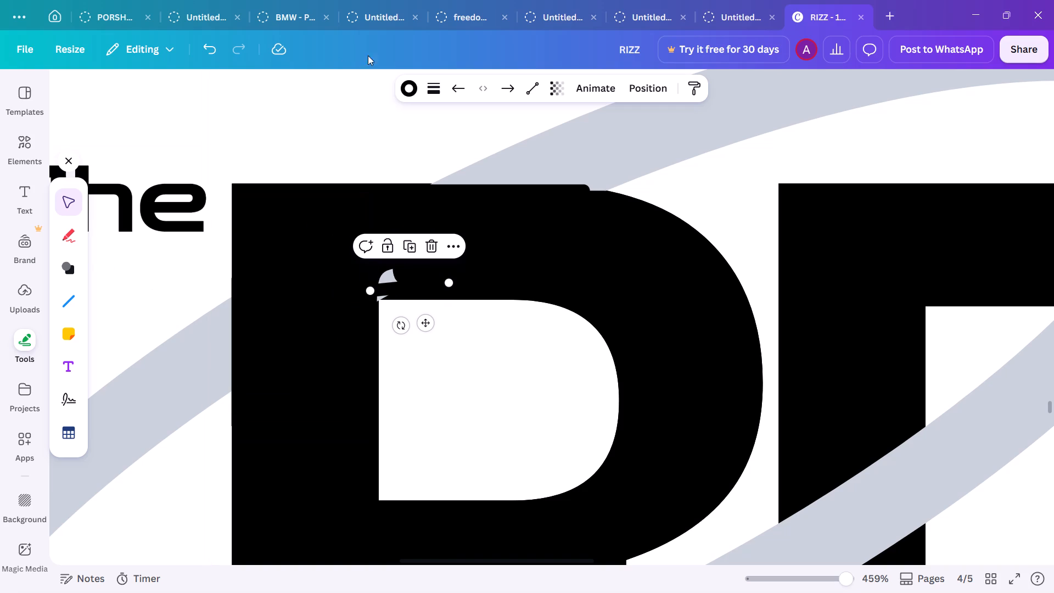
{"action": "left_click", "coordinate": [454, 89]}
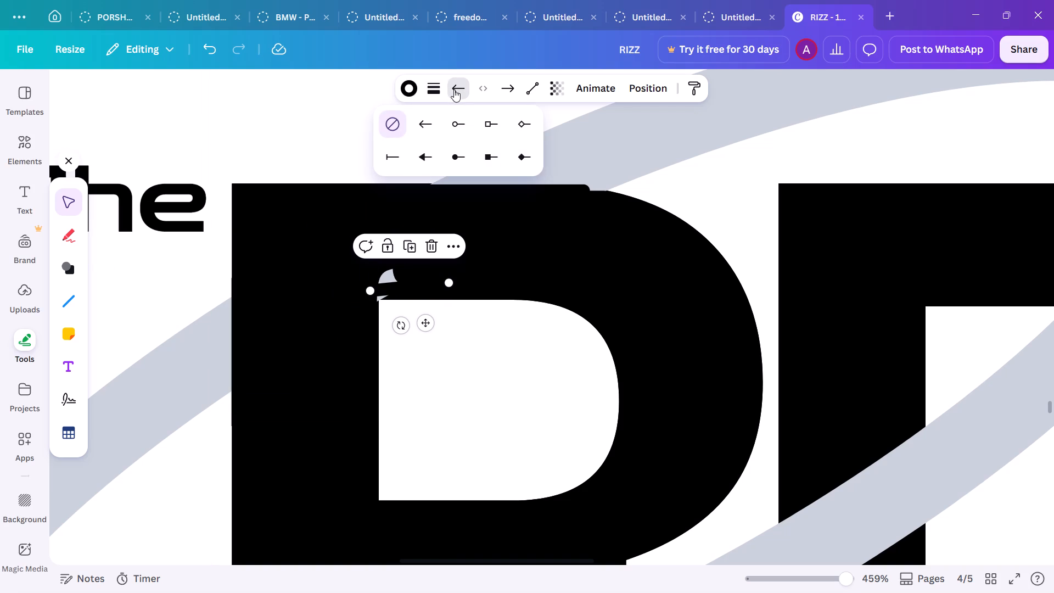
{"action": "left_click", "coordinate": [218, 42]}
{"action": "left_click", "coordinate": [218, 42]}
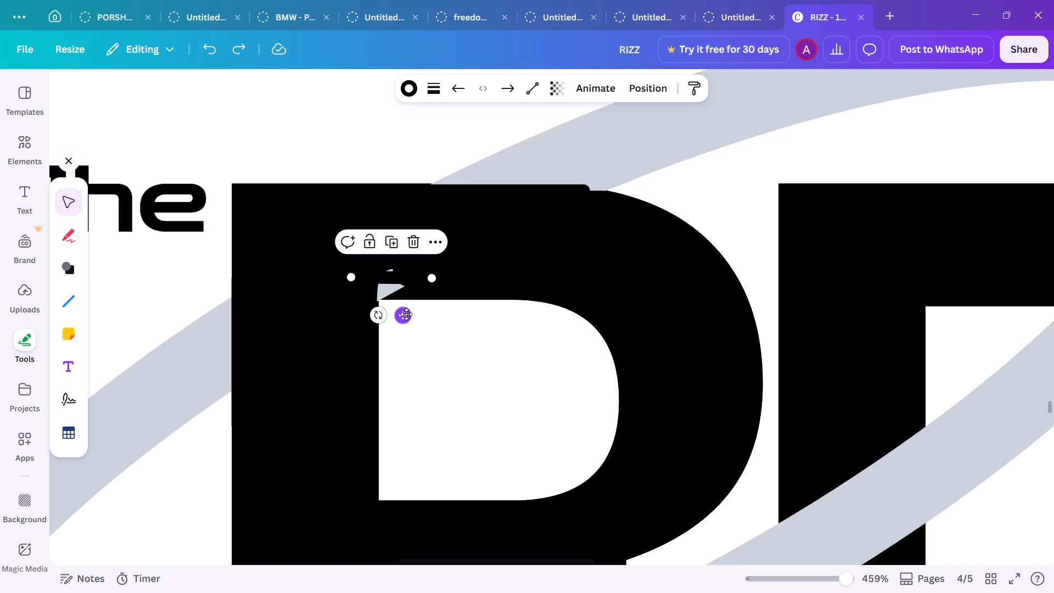
Move the short line down to the top edge of the R's counter, over the lower part of the sliver.
{"action": "left_click_drag", "start_coordinate": [406, 313], "coordinate": [435, 325]}
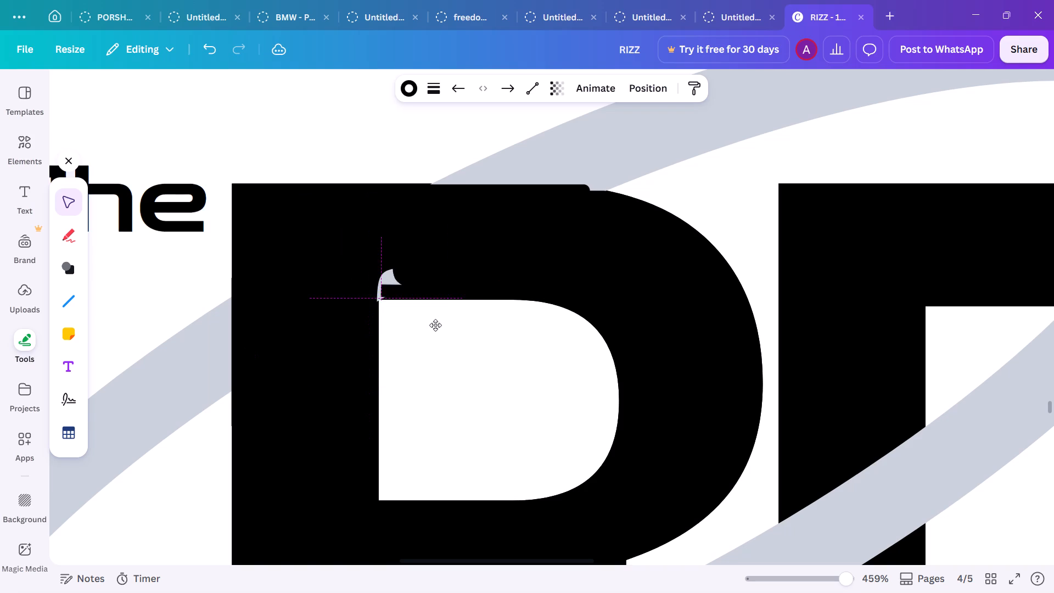
{"action": "left_click_drag", "start_coordinate": [435, 325], "coordinate": [425, 327]}
Stretch the short line to a length of about 31 and adjust both ends so it lies level across the sliver.
{"action": "left_click_drag", "start_coordinate": [452, 296], "coordinate": [454, 298]}
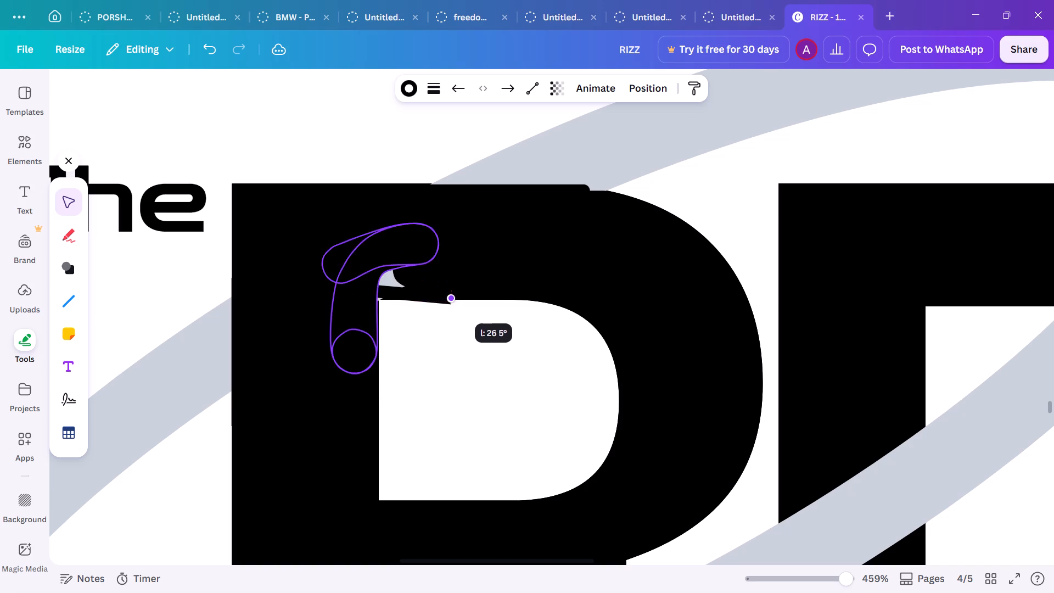
{"action": "left_click_drag", "start_coordinate": [454, 298], "coordinate": [458, 294]}
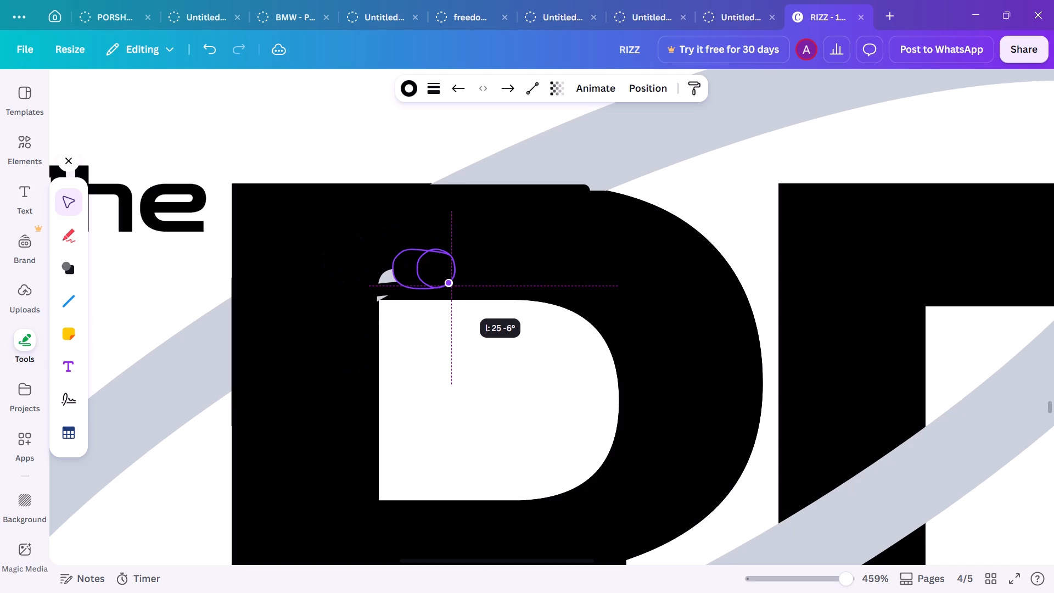
{"action": "left_click_drag", "start_coordinate": [458, 294], "coordinate": [474, 268]}
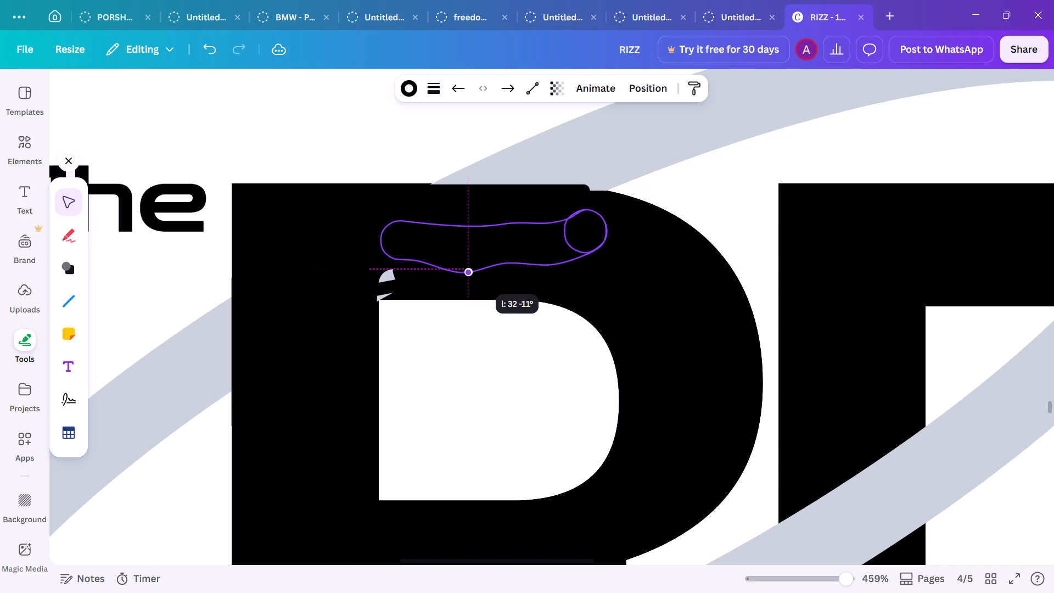
{"action": "left_click_drag", "start_coordinate": [474, 268], "coordinate": [470, 298]}
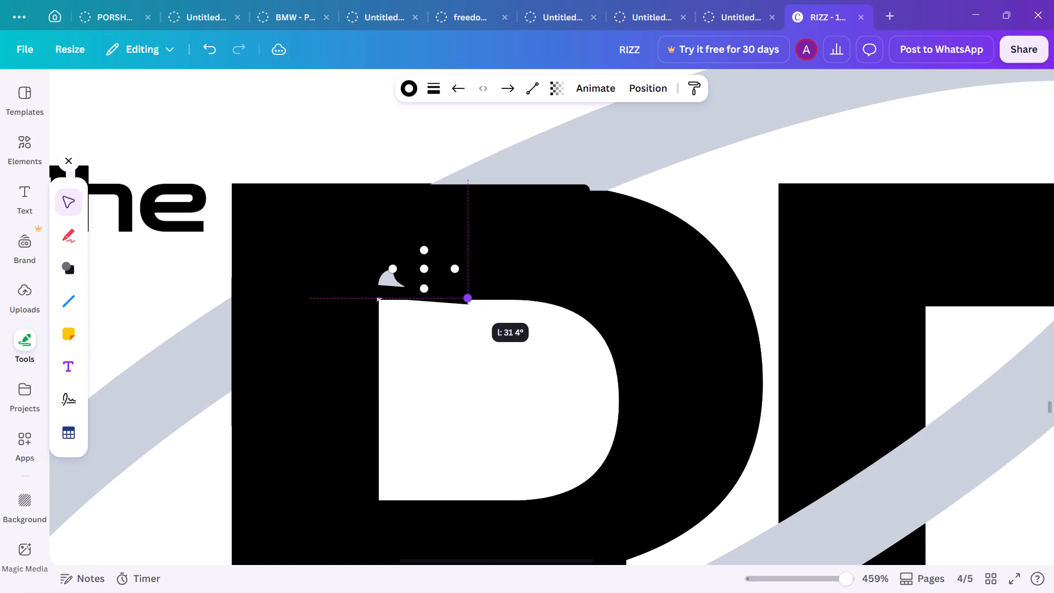
{"action": "left_click_drag", "start_coordinate": [470, 298], "coordinate": [472, 293]}
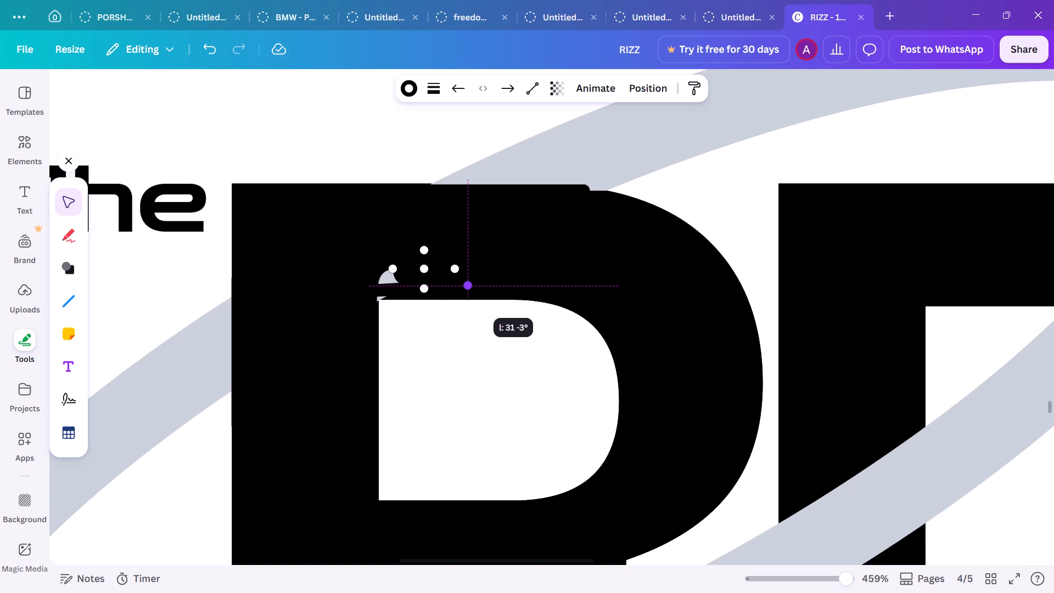
{"action": "left_click_drag", "start_coordinate": [472, 293], "coordinate": [472, 293]}
{"action": "left_click", "coordinate": [370, 292]}
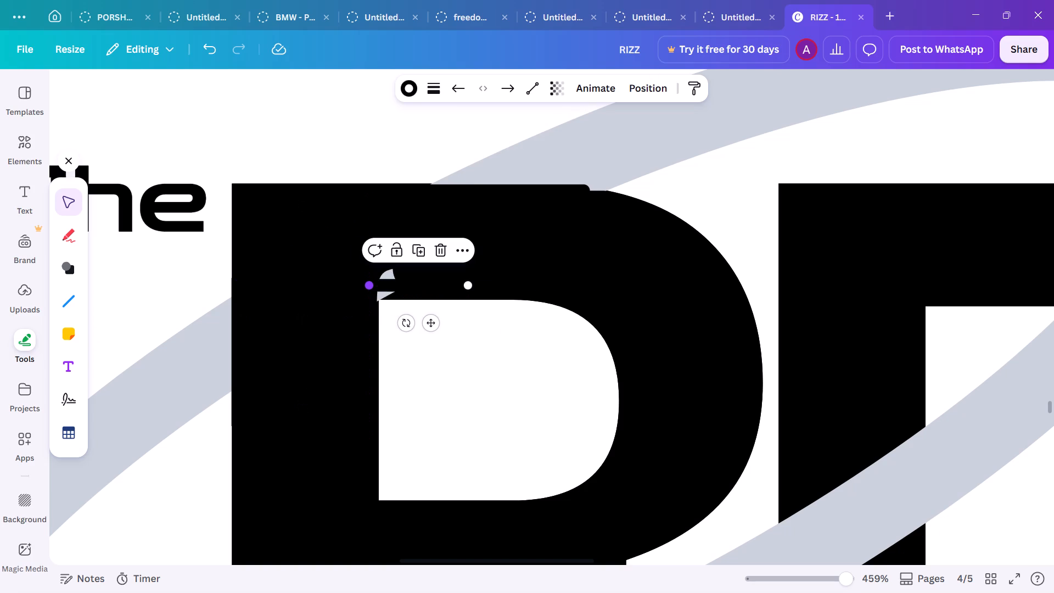
Move the short black line down and slightly toward the R's stem so it covers the lower part of the ring sliver.
{"action": "left_click_drag", "start_coordinate": [411, 284], "coordinate": [403, 294]}
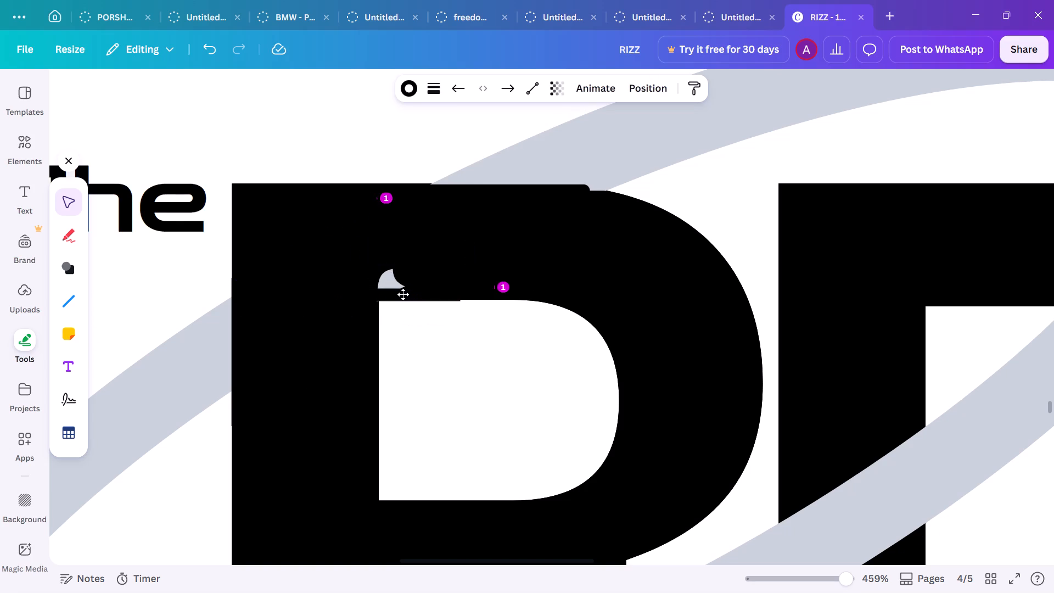
{"action": "left_click_drag", "start_coordinate": [403, 294], "coordinate": [402, 292]}
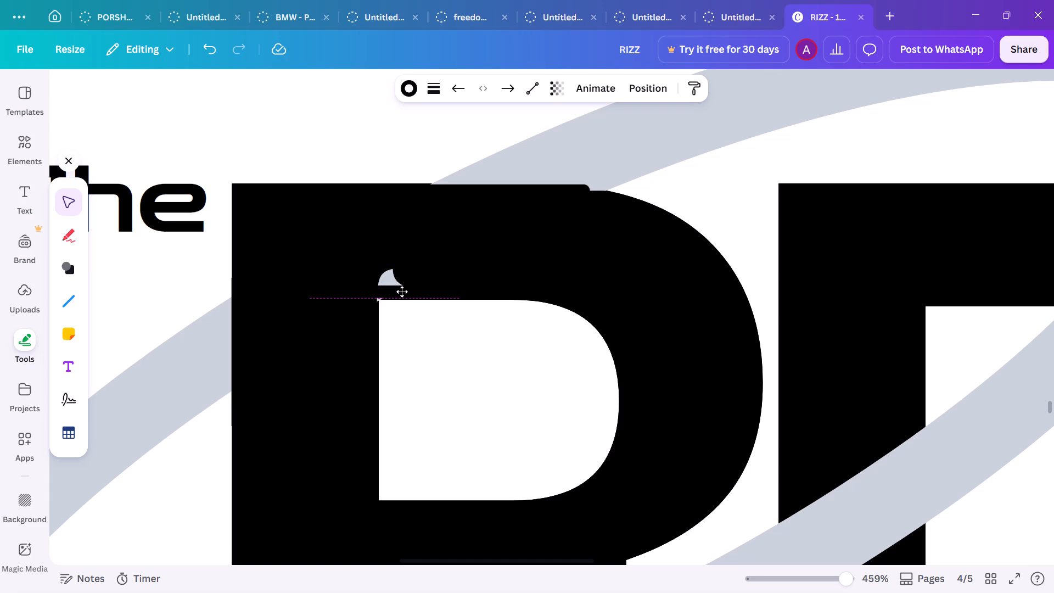
{"action": "left_click_drag", "start_coordinate": [402, 292], "coordinate": [396, 292]}
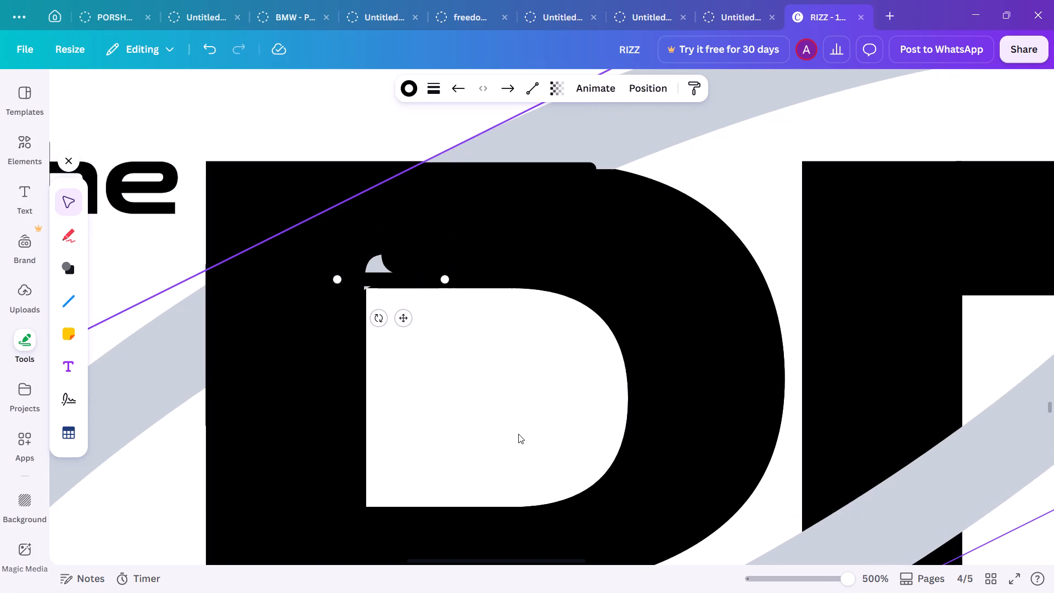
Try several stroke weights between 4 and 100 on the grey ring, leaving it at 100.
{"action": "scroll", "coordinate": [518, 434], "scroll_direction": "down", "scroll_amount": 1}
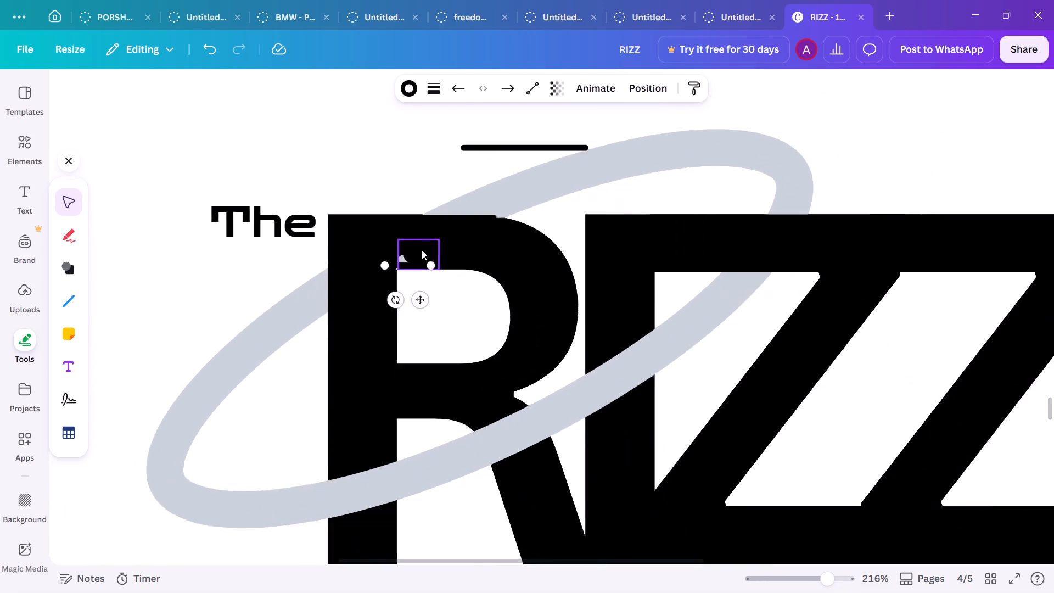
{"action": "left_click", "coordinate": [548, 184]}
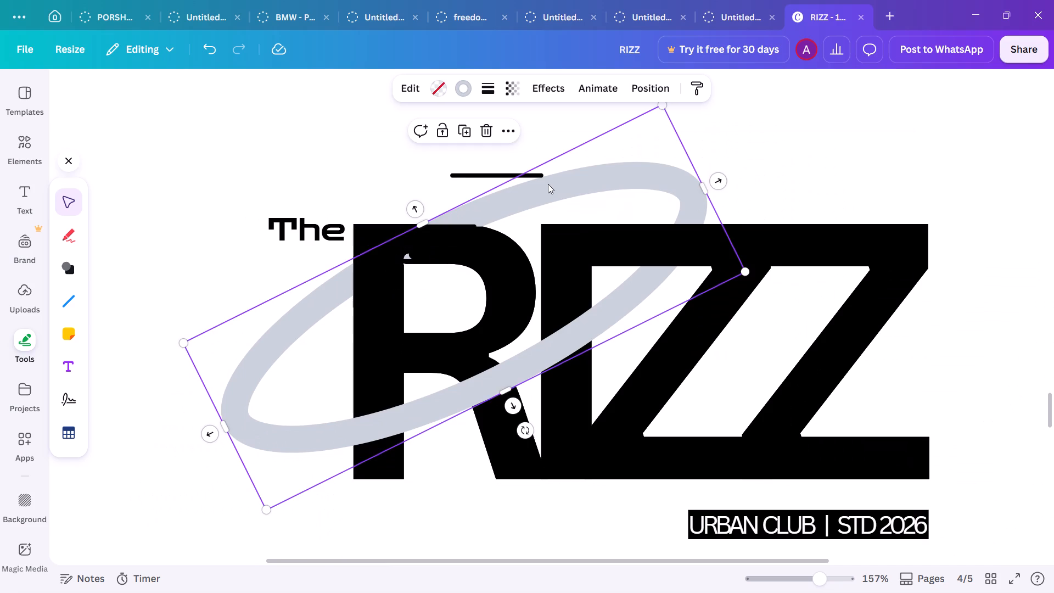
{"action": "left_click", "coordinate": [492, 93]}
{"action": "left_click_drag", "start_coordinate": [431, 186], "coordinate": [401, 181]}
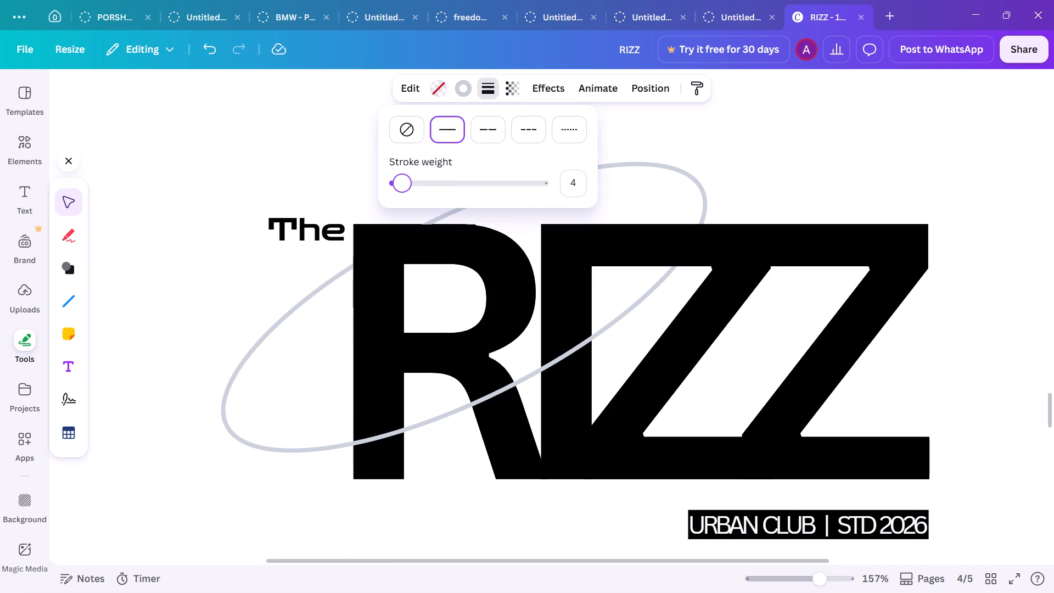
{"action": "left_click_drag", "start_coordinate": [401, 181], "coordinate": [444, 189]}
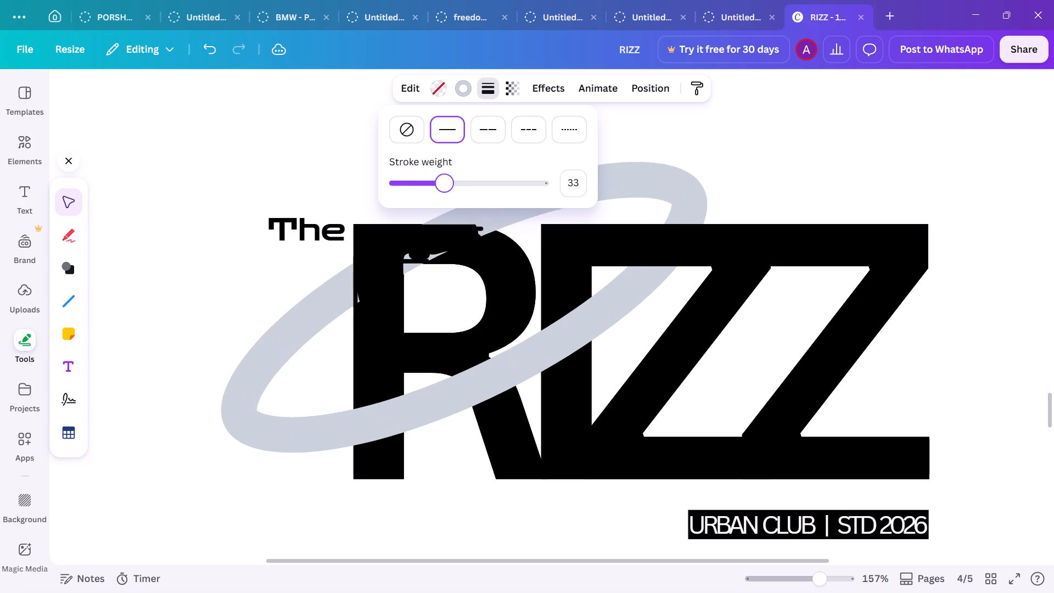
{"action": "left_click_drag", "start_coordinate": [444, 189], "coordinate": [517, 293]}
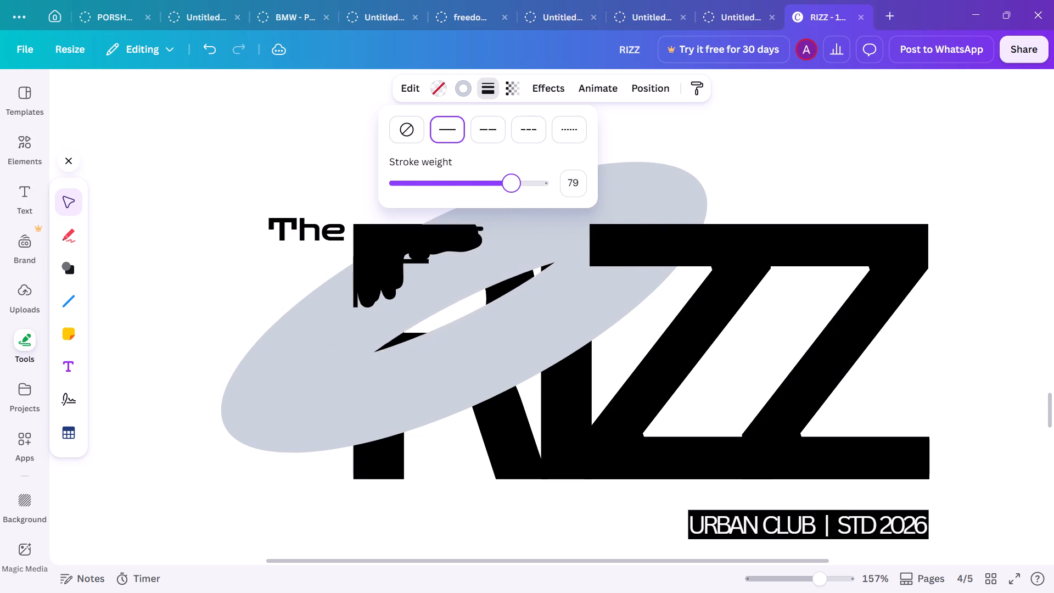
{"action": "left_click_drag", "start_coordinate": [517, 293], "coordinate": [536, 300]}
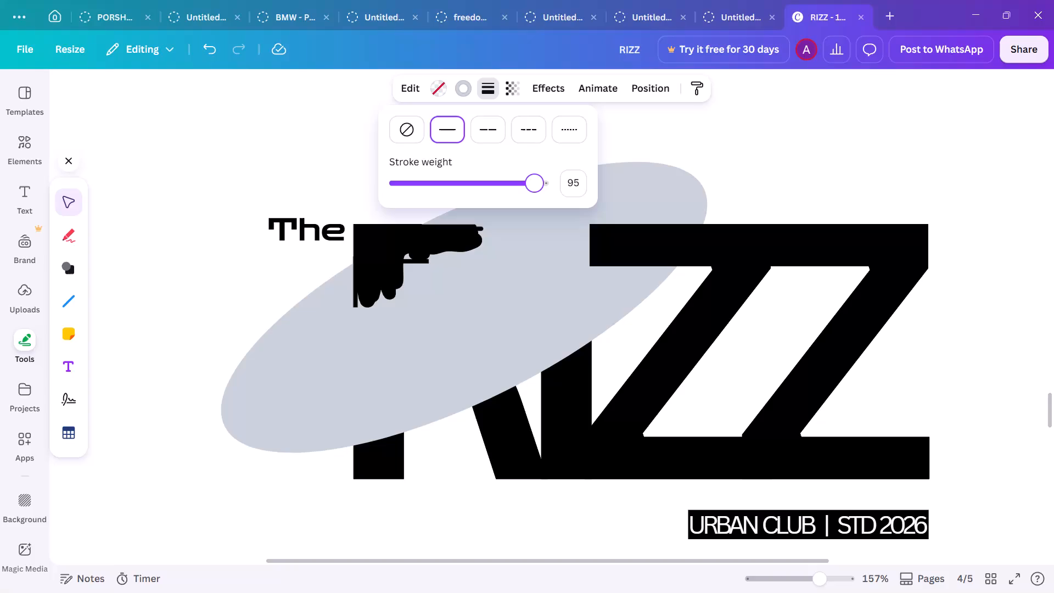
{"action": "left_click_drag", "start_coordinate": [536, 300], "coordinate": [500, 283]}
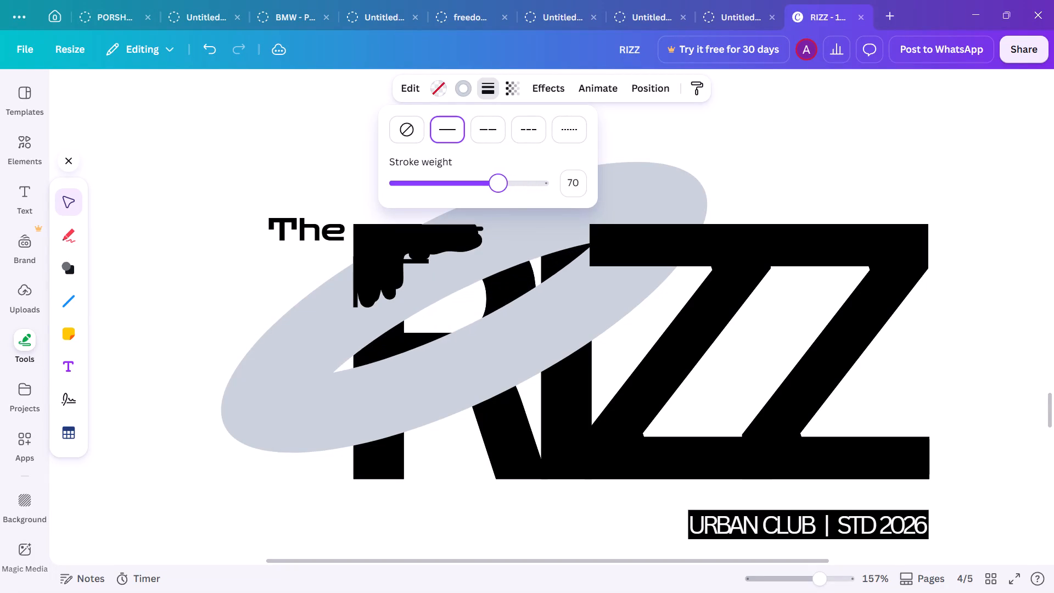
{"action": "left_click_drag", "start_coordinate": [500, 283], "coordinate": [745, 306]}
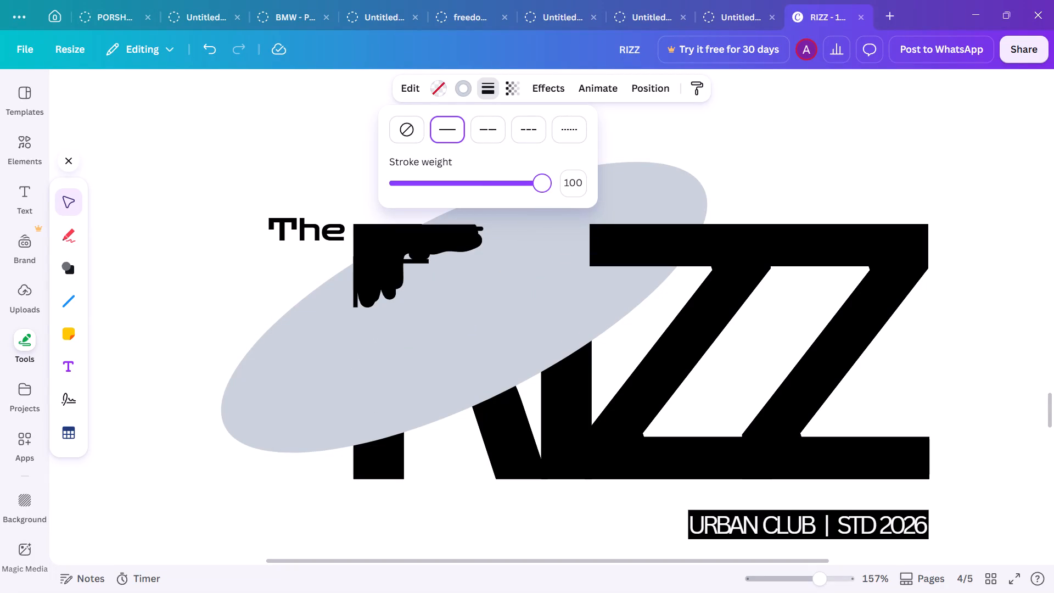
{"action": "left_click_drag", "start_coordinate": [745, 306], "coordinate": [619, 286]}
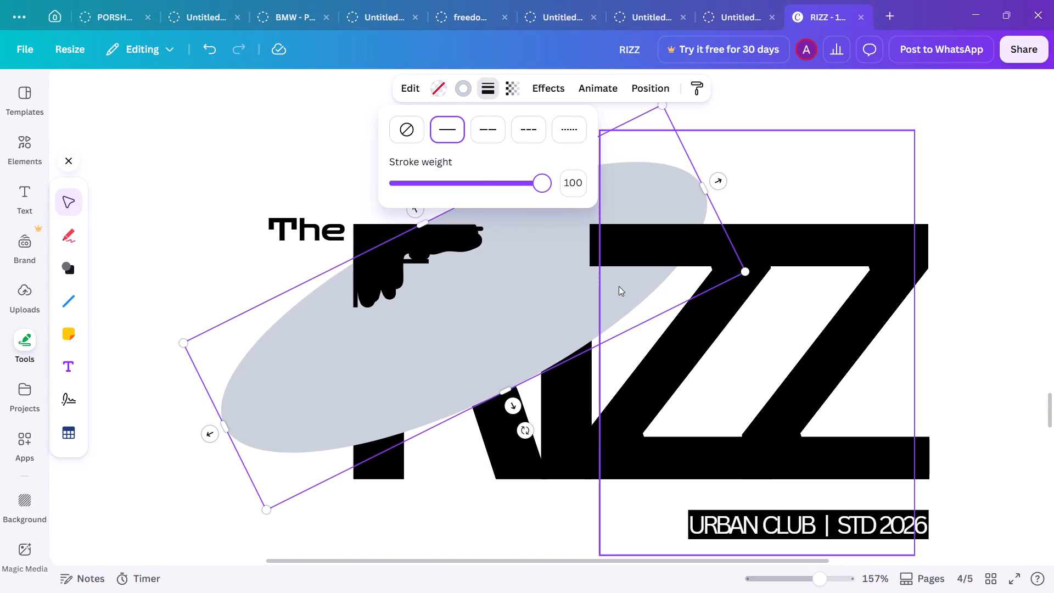
Move the filled-looking grey ellipse around over the logo and place it higher and further toward the Zs.
{"action": "left_click_drag", "start_coordinate": [530, 304], "coordinate": [604, 370]}
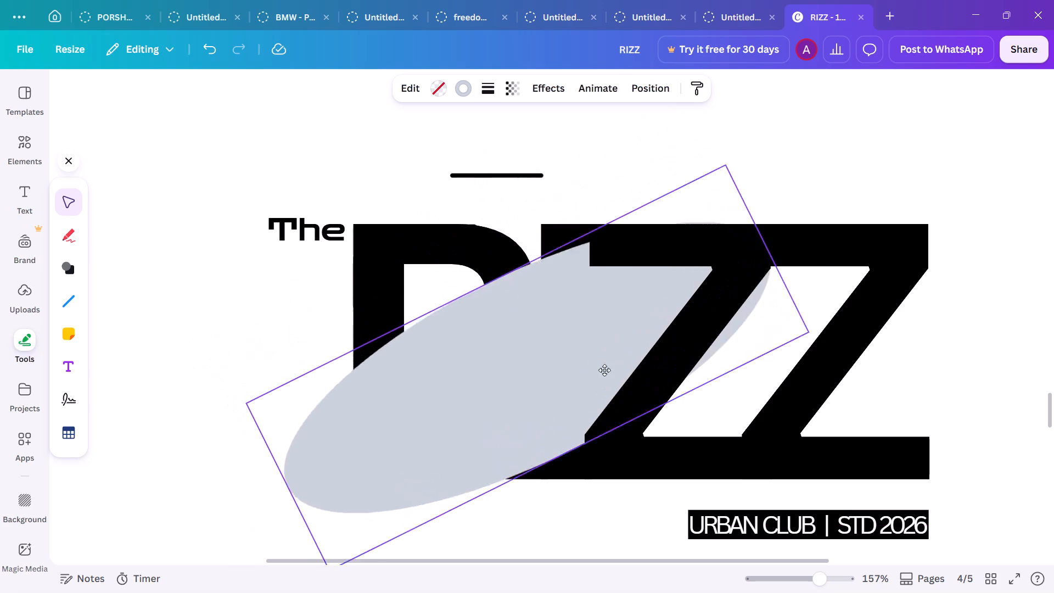
{"action": "left_click_drag", "start_coordinate": [604, 370], "coordinate": [828, 403]}
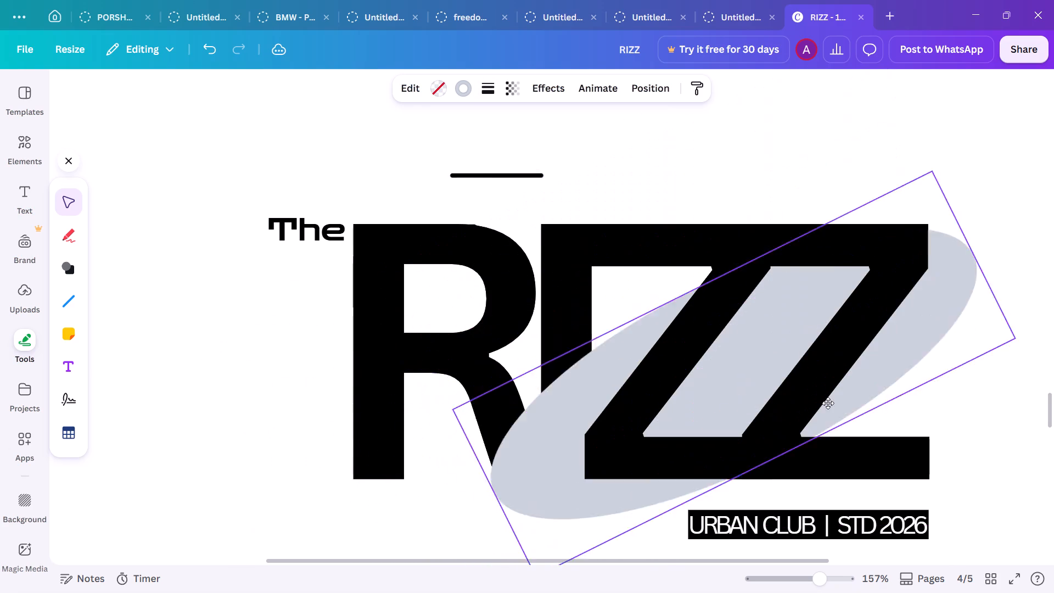
{"action": "left_click_drag", "start_coordinate": [828, 403], "coordinate": [817, 321]}
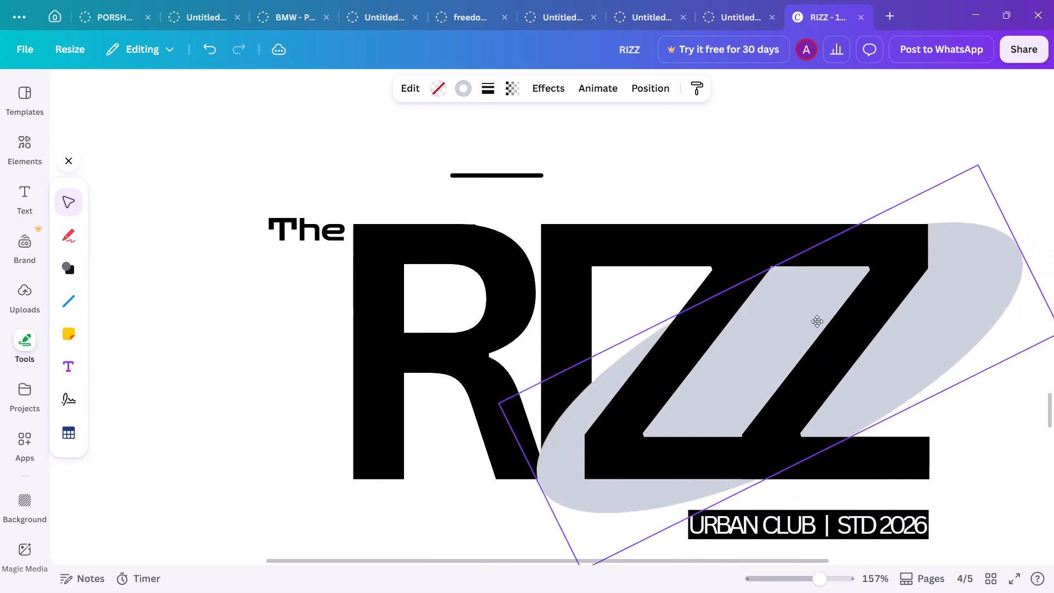
{"action": "left_click_drag", "start_coordinate": [817, 321], "coordinate": [764, 343]}
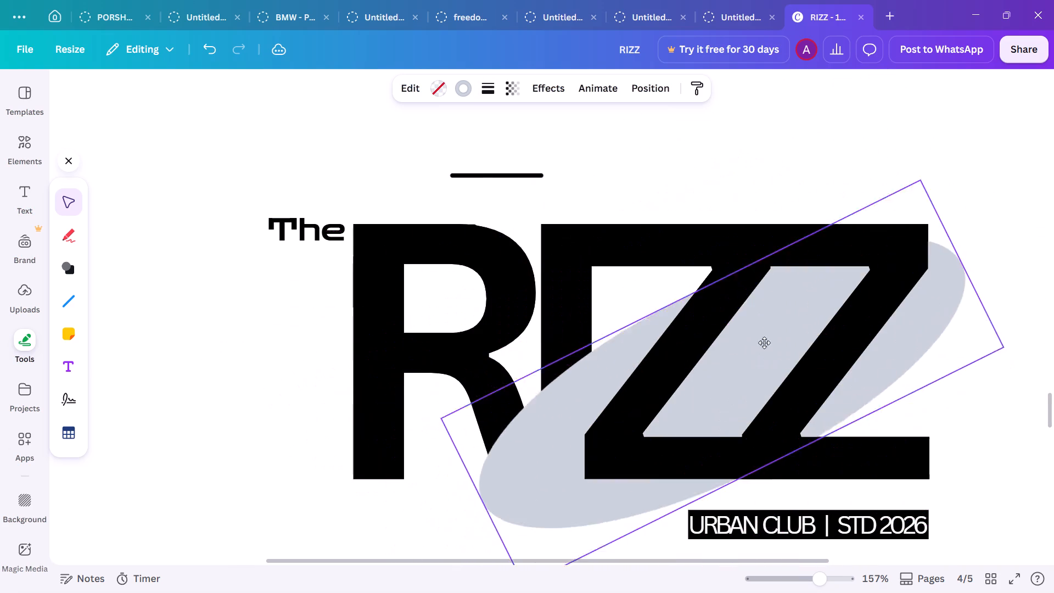
{"action": "left_click_drag", "start_coordinate": [764, 343], "coordinate": [567, 279]}
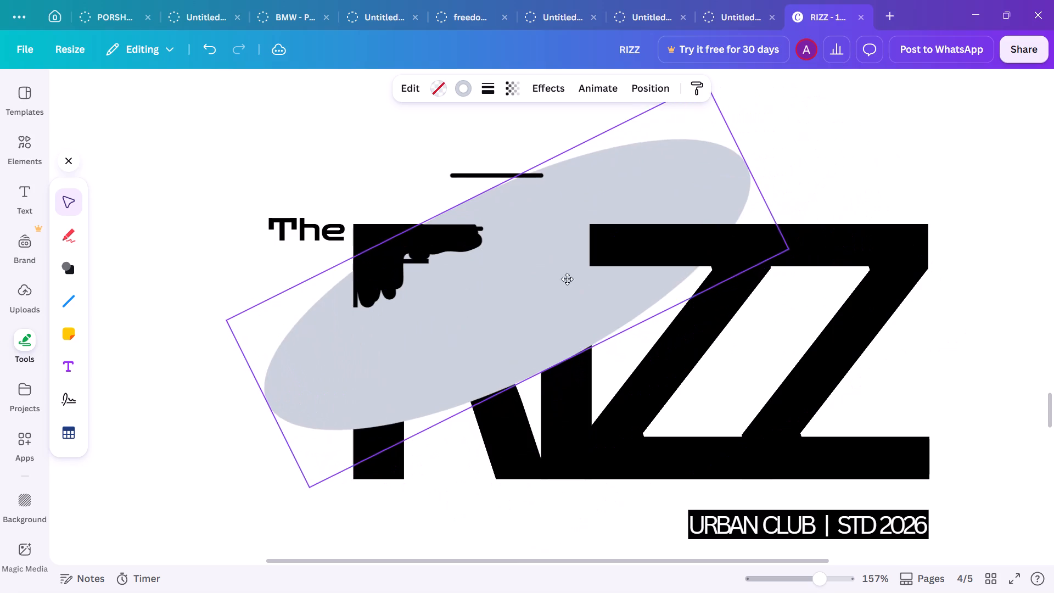
{"action": "left_click_drag", "start_coordinate": [567, 279], "coordinate": [524, 244]}
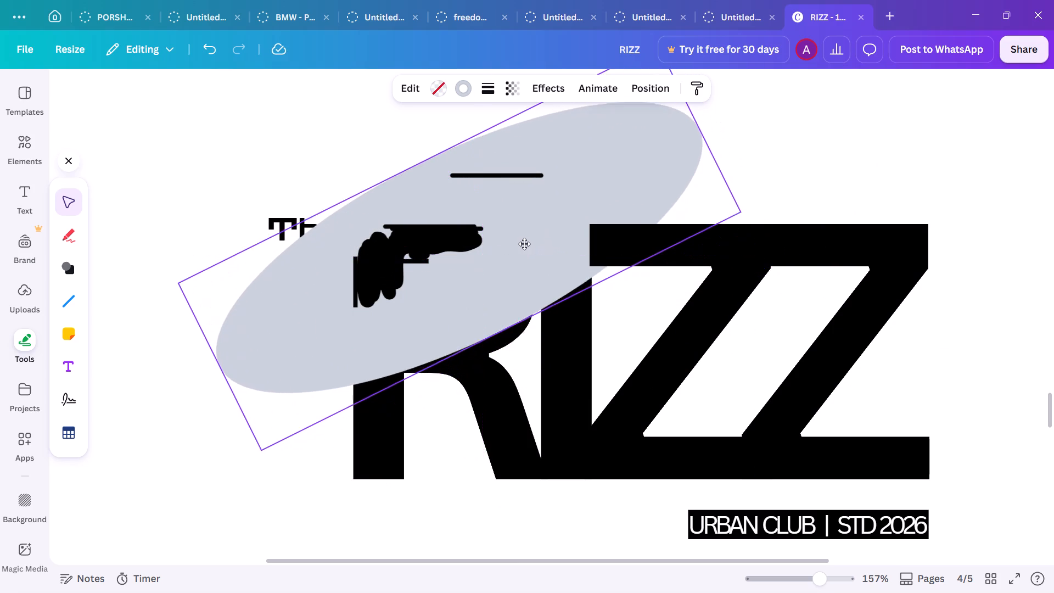
{"action": "left_click_drag", "start_coordinate": [524, 244], "coordinate": [531, 273]}
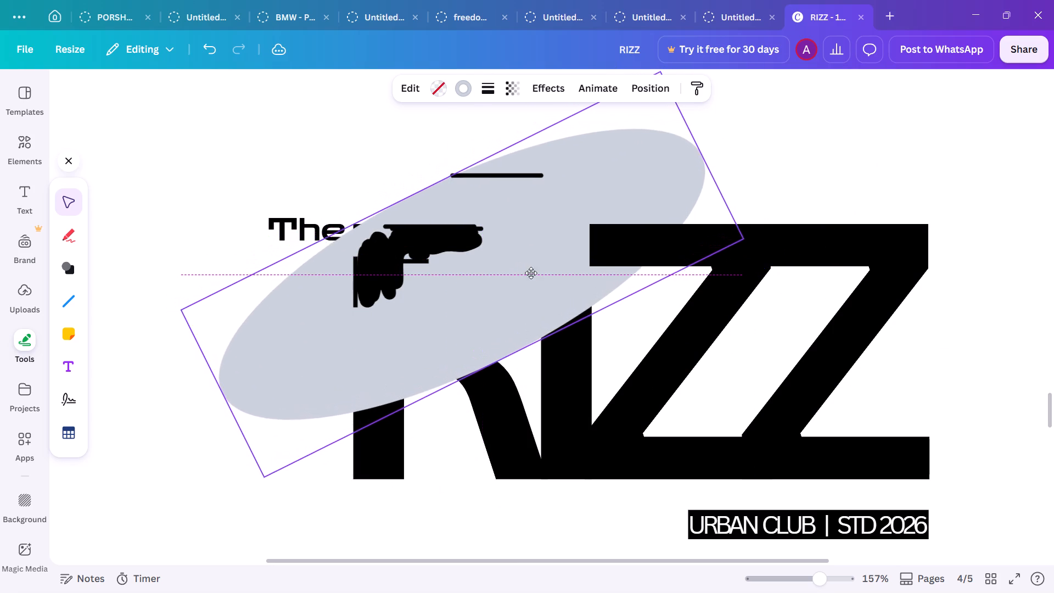
{"action": "left_click_drag", "start_coordinate": [531, 273], "coordinate": [605, 252]}
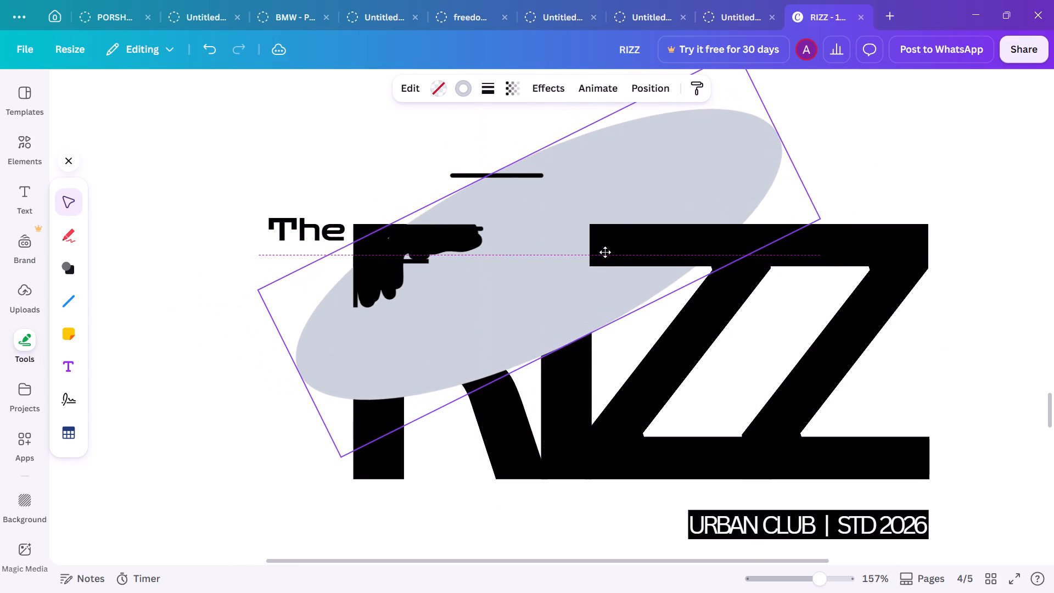
{"action": "left_click_drag", "start_coordinate": [605, 252], "coordinate": [620, 247]}
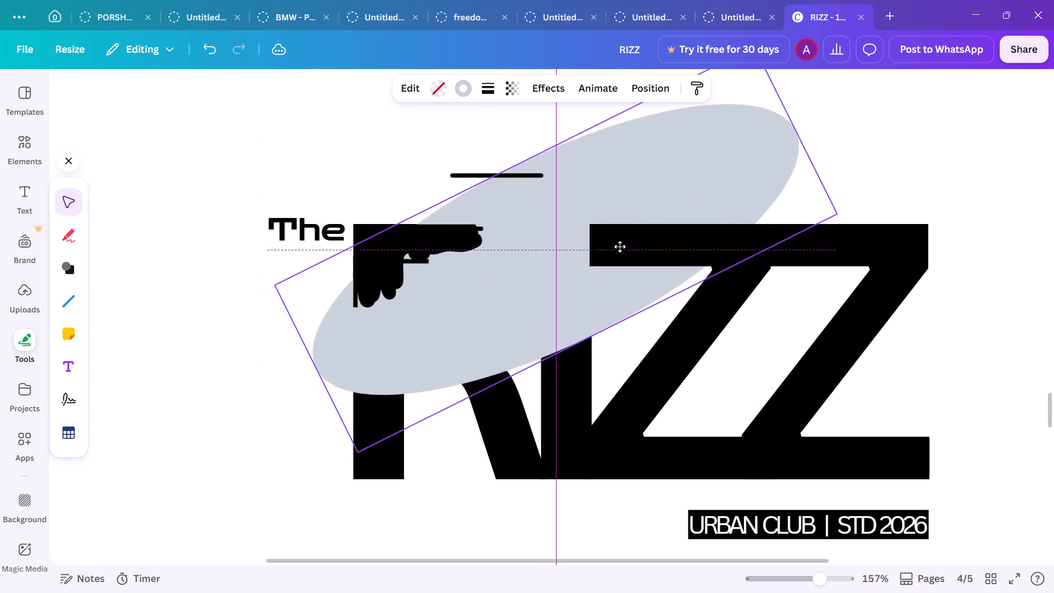
{"action": "left_click_drag", "start_coordinate": [620, 247], "coordinate": [637, 236]}
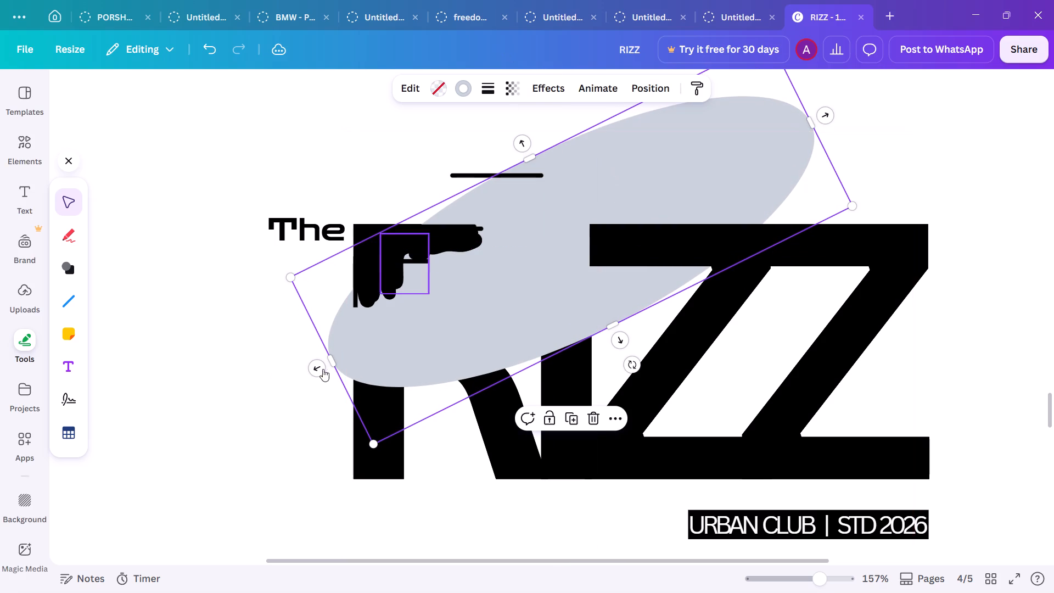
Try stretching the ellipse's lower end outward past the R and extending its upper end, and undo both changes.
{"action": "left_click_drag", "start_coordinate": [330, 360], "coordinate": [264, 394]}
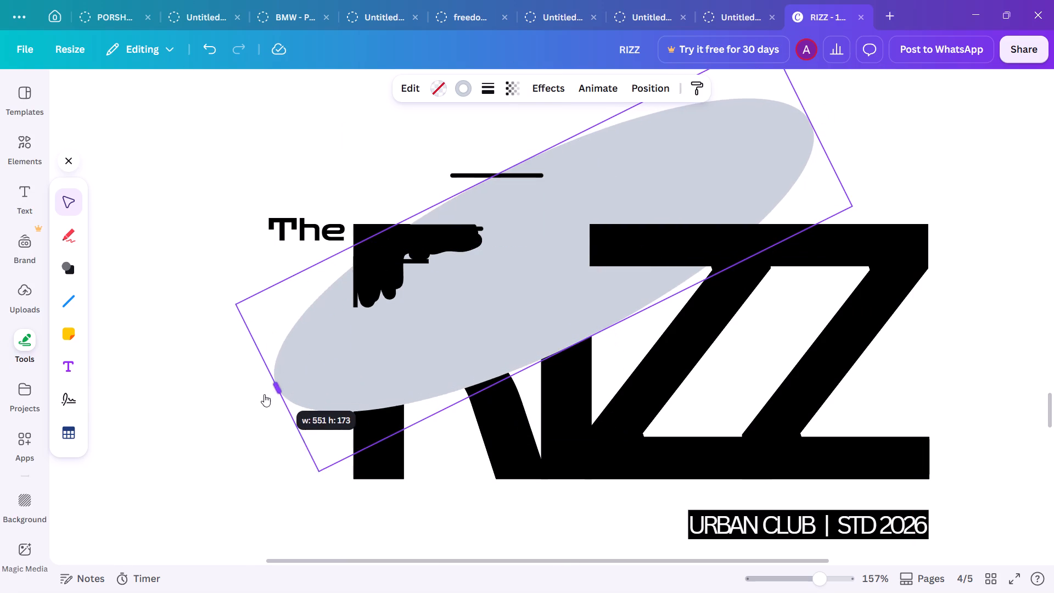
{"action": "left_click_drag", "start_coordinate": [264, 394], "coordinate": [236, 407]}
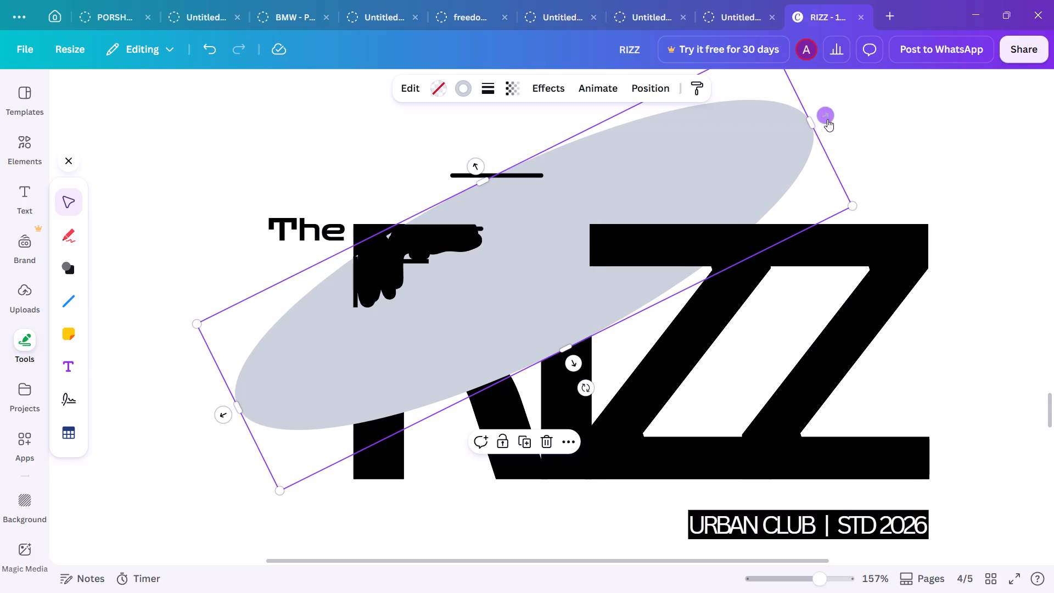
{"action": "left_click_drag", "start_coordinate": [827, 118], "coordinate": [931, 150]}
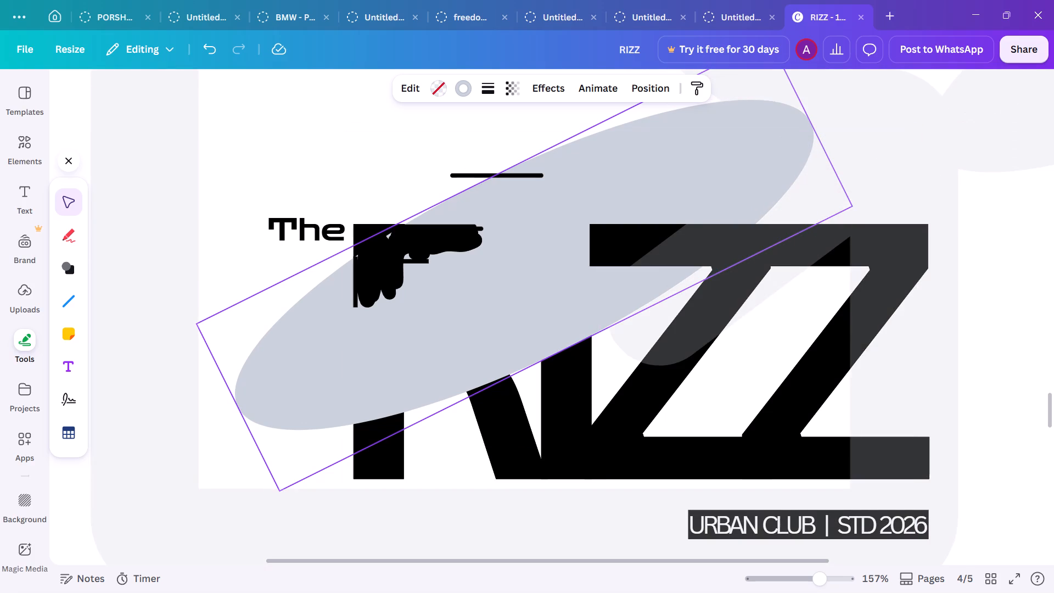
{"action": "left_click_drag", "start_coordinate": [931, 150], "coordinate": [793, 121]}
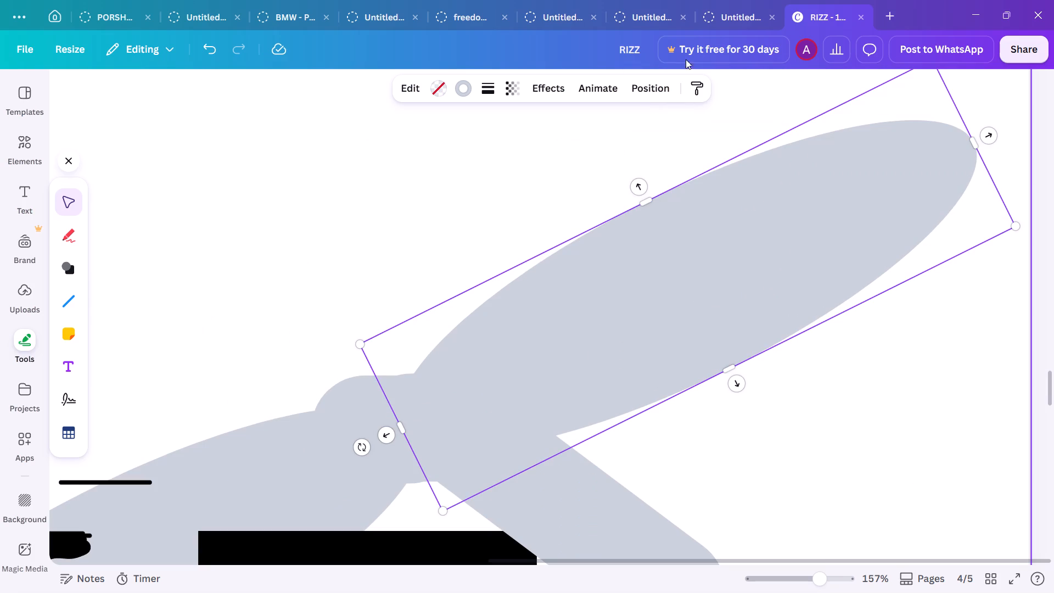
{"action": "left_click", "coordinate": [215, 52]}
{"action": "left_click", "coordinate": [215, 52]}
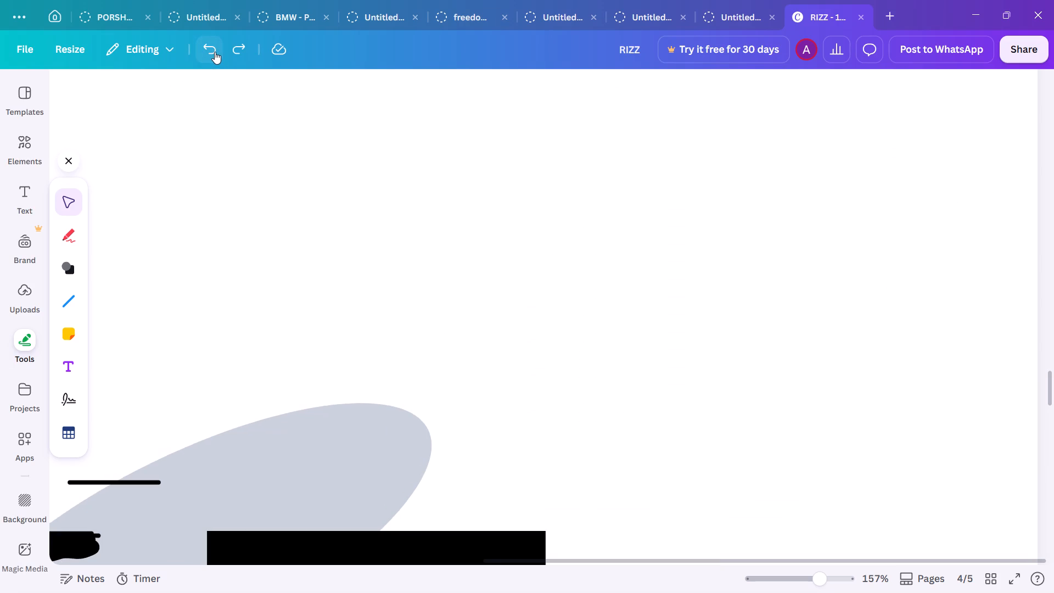
Shift the ellipse slightly toward the word The and stretch both its ends outward to a width of about 764.
{"action": "scroll", "coordinate": [518, 281], "scroll_direction": "down", "scroll_amount": 3}
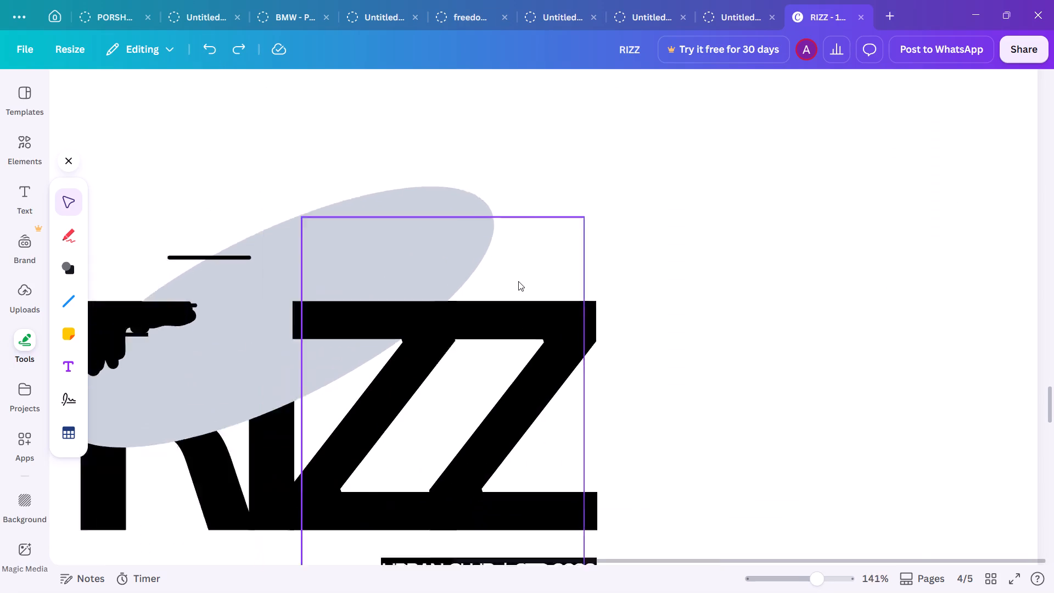
{"action": "left_click_drag", "start_coordinate": [385, 326], "coordinate": [389, 322]}
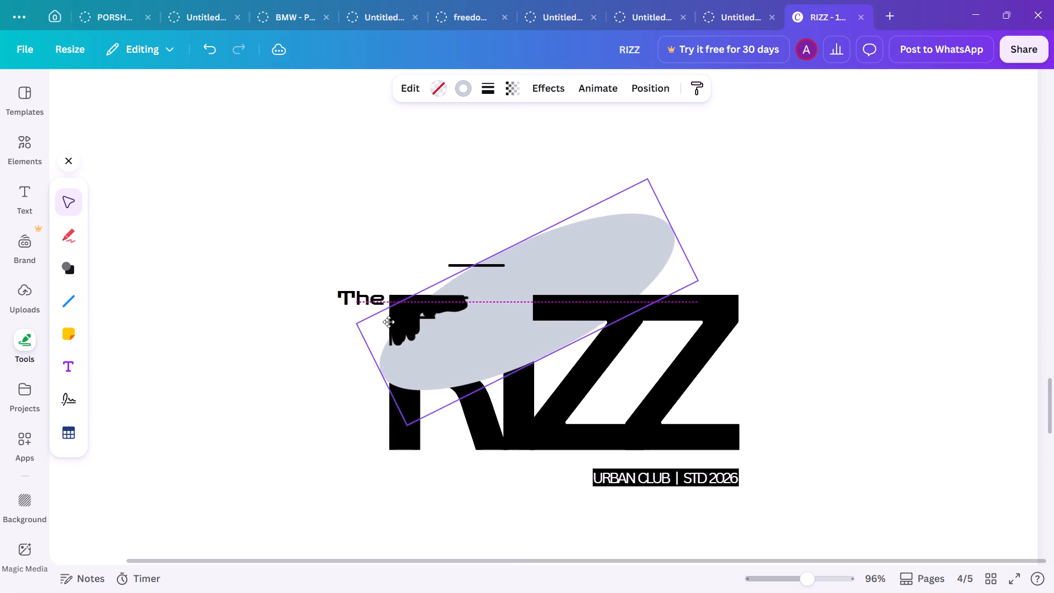
{"action": "left_click_drag", "start_coordinate": [389, 322], "coordinate": [382, 323]}
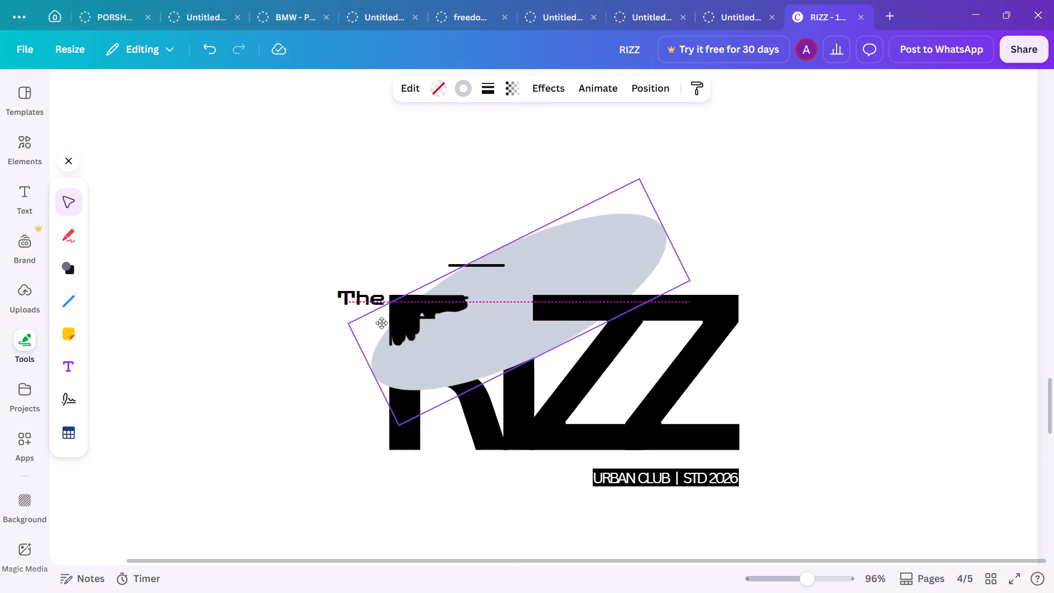
{"action": "left_click_drag", "start_coordinate": [382, 323], "coordinate": [378, 323]}
{"action": "left_click_drag", "start_coordinate": [371, 375], "coordinate": [287, 421]}
{"action": "left_click_drag", "start_coordinate": [655, 227], "coordinate": [735, 209]}
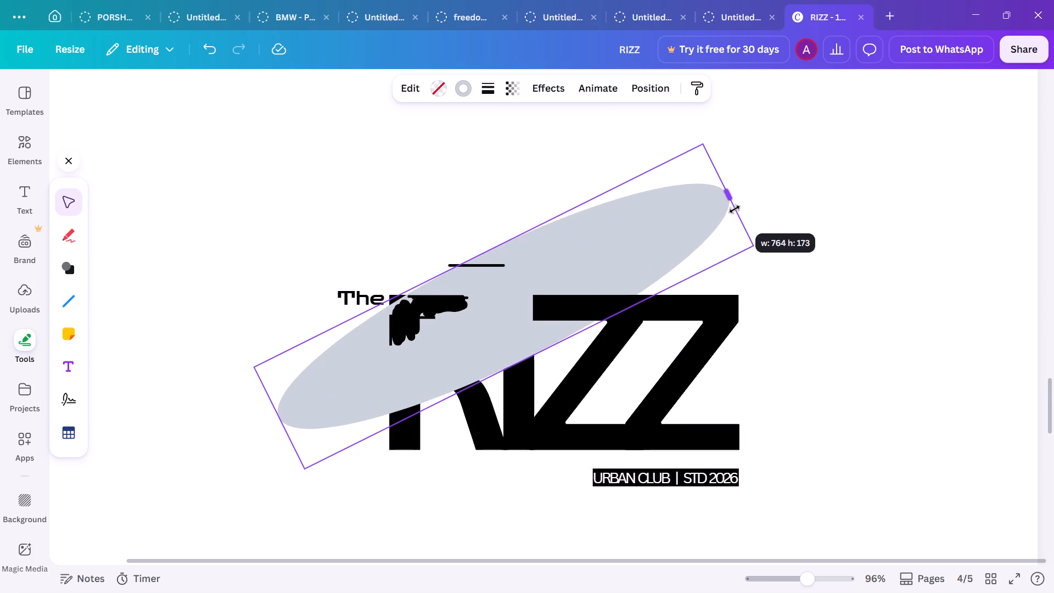
{"action": "left_click_drag", "start_coordinate": [735, 209], "coordinate": [736, 207]}
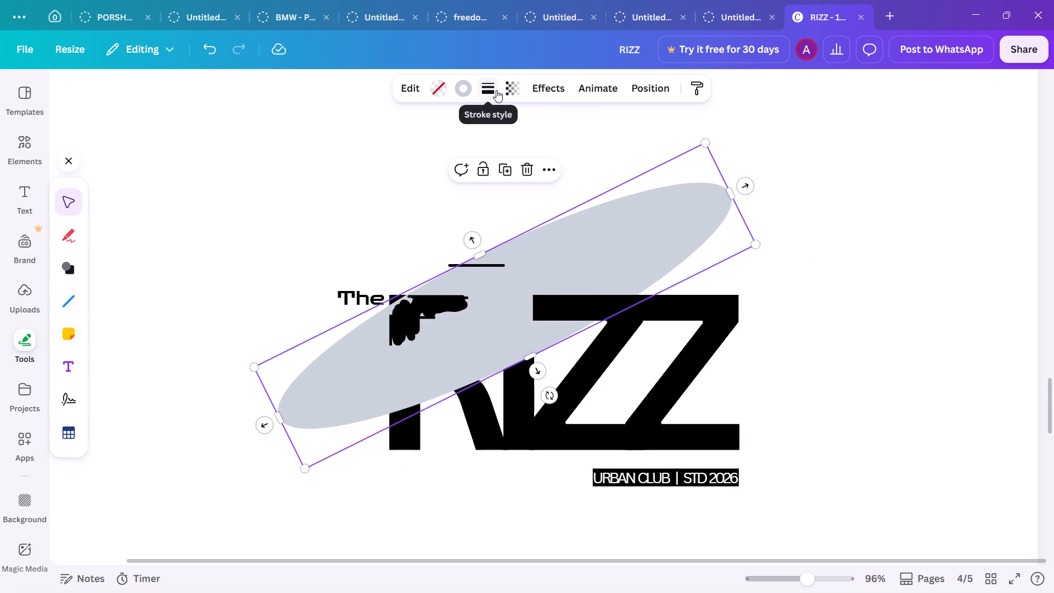
Reduce the ellipse's stroke weight to 8 so it forms a thin ring.
{"action": "left_click", "coordinate": [496, 90]}
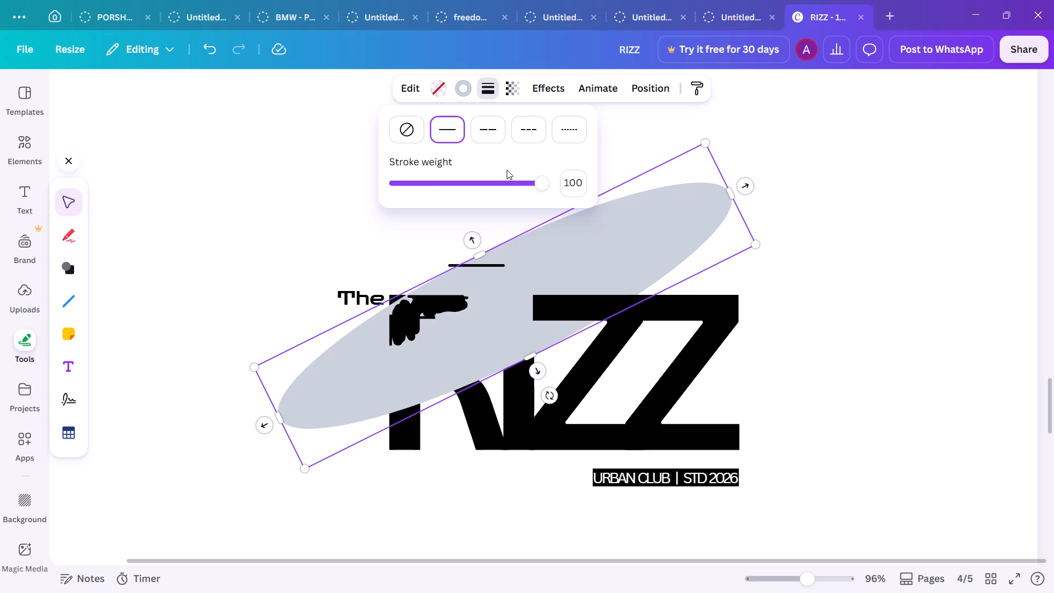
{"action": "left_click", "coordinate": [438, 184]}
{"action": "left_click_drag", "start_coordinate": [438, 184], "coordinate": [415, 184]}
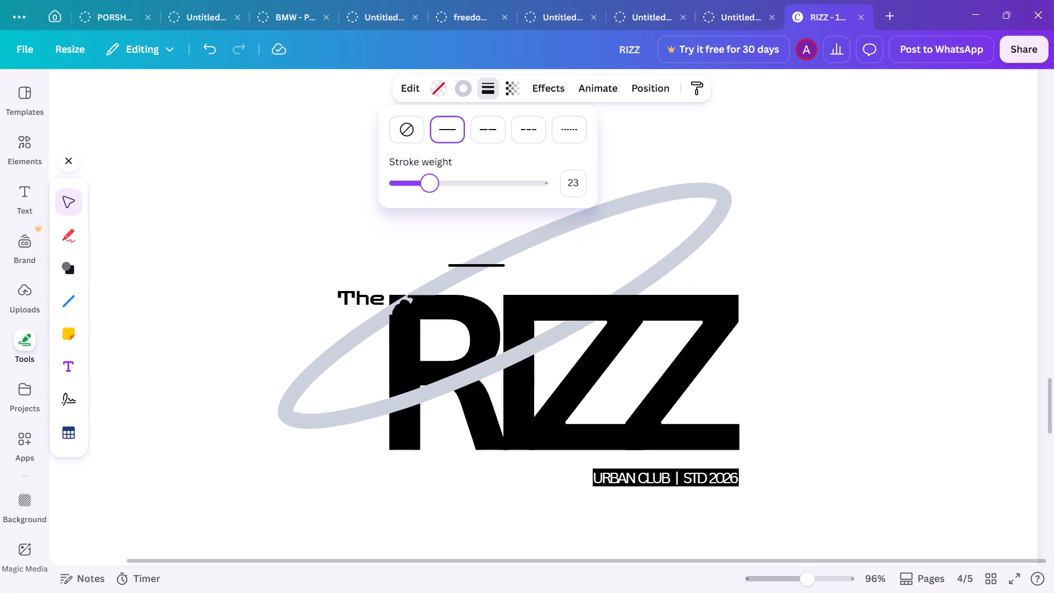
{"action": "left_click_drag", "start_coordinate": [415, 184], "coordinate": [406, 185]}
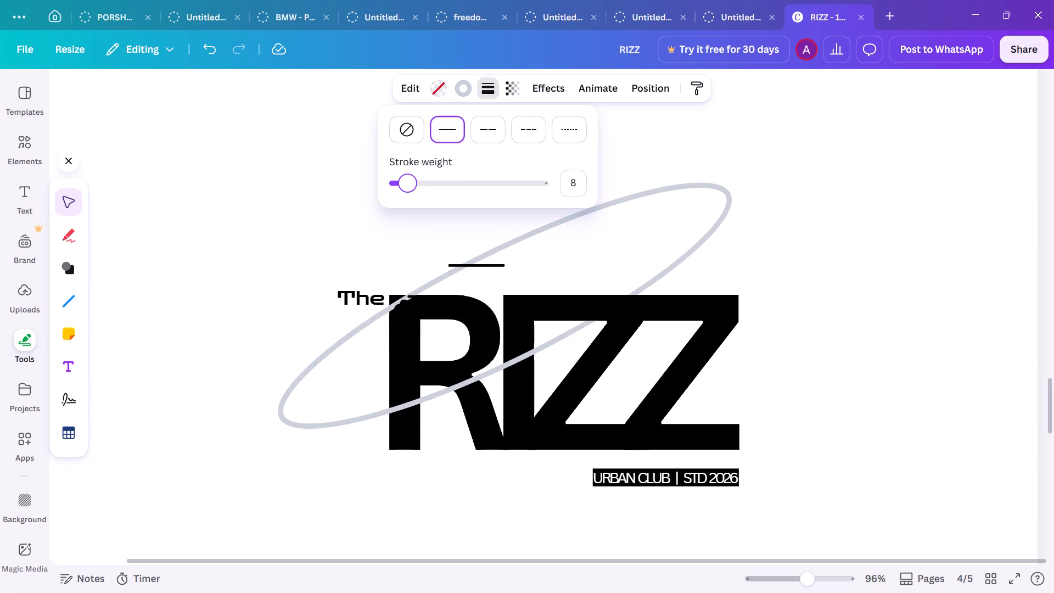
Try several thicknesses for the grey ellipse's outline and settle on a stroke weight of 11.
{"action": "left_click_drag", "start_coordinate": [406, 185], "coordinate": [457, 194]}
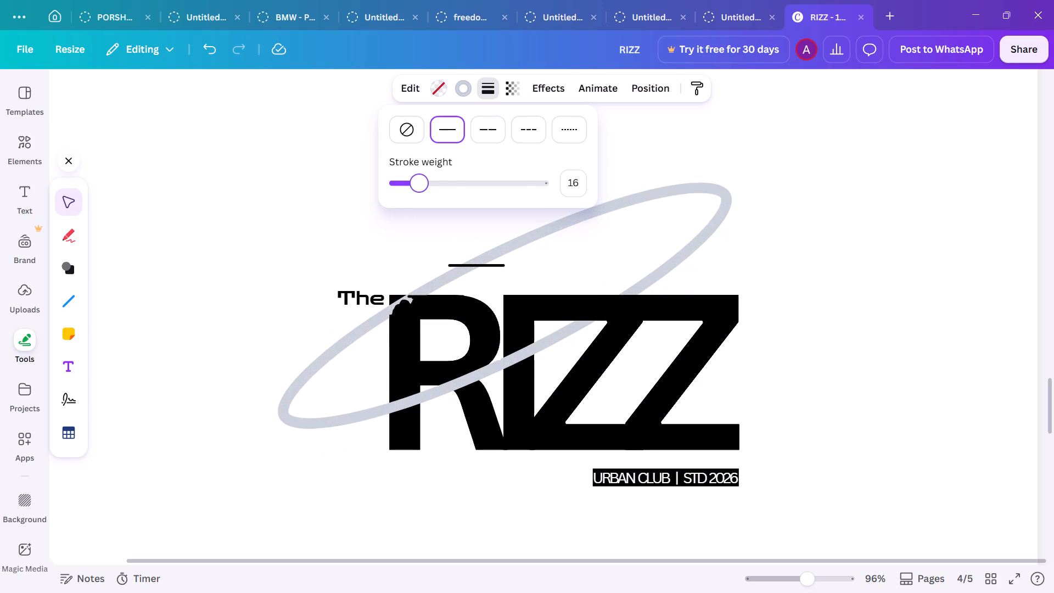
{"action": "left_click_drag", "start_coordinate": [457, 194], "coordinate": [446, 222]}
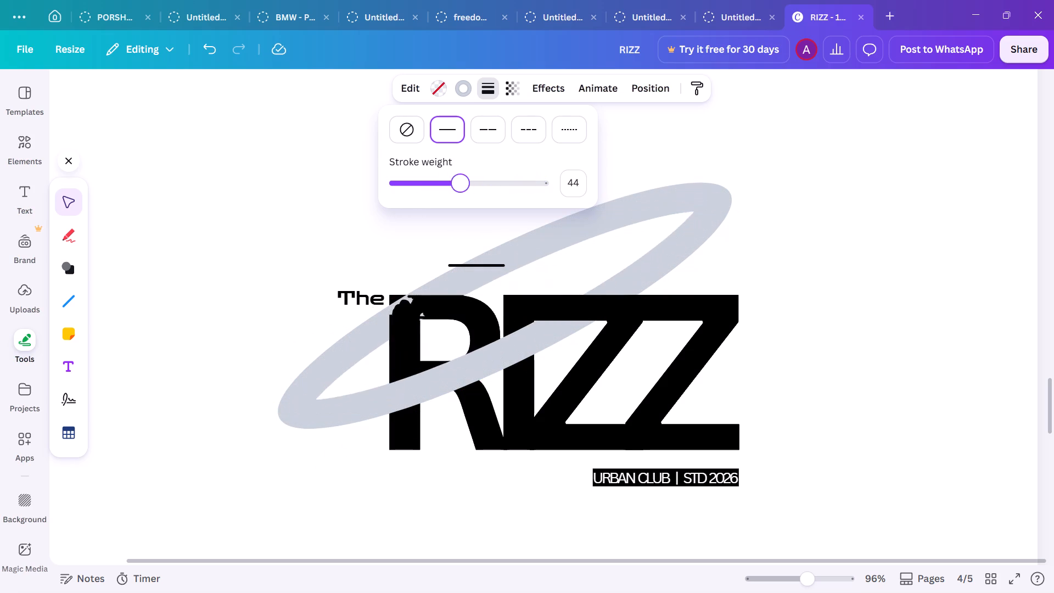
{"action": "left_click_drag", "start_coordinate": [446, 222], "coordinate": [407, 220]}
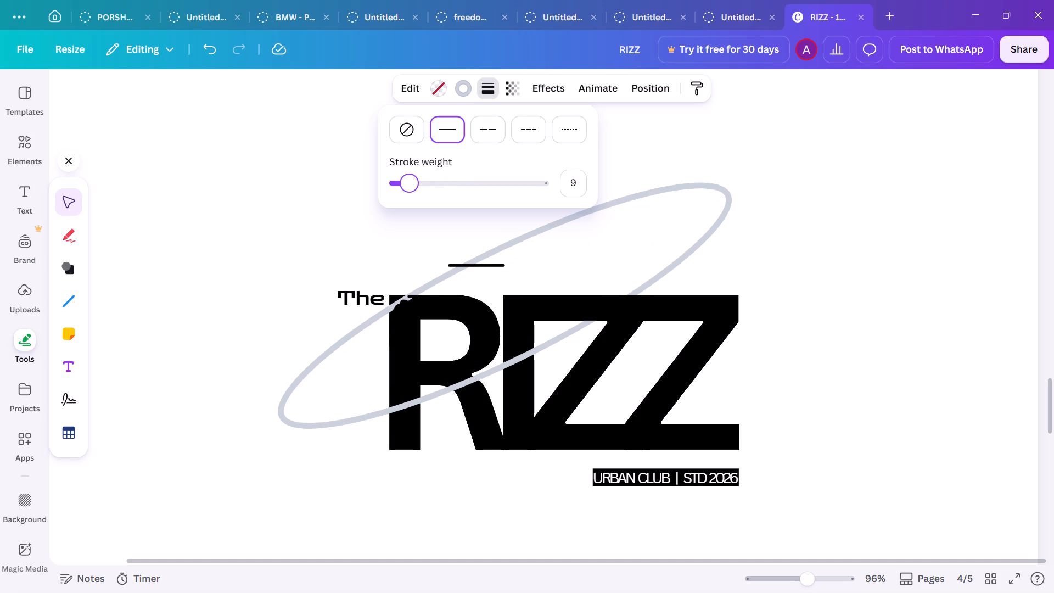
{"action": "left_click_drag", "start_coordinate": [407, 220], "coordinate": [413, 219]}
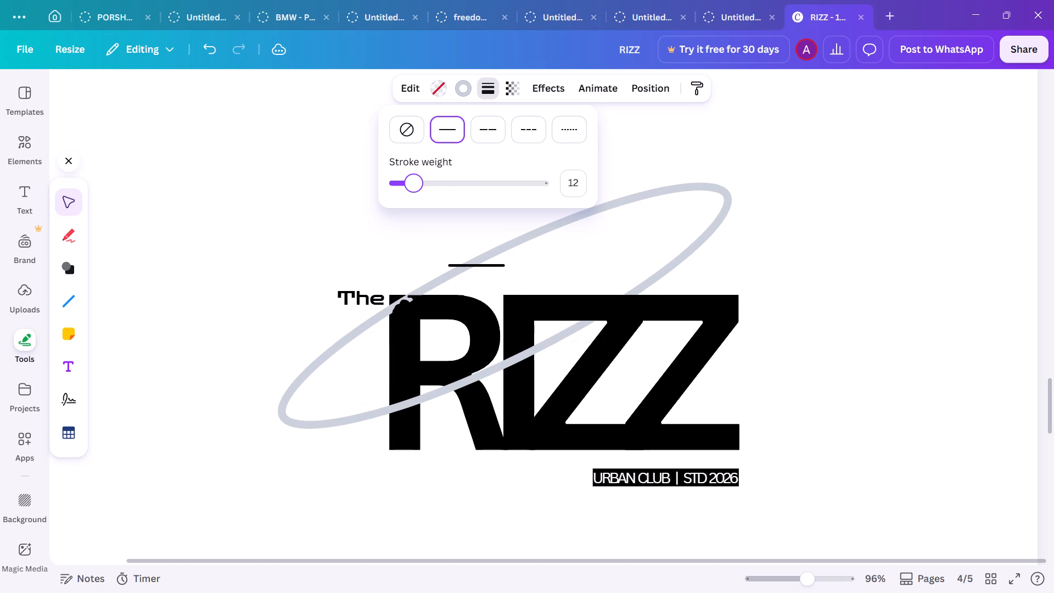
{"action": "left_click_drag", "start_coordinate": [413, 219], "coordinate": [413, 221]}
{"action": "left_click_drag", "start_coordinate": [413, 221], "coordinate": [411, 220]}
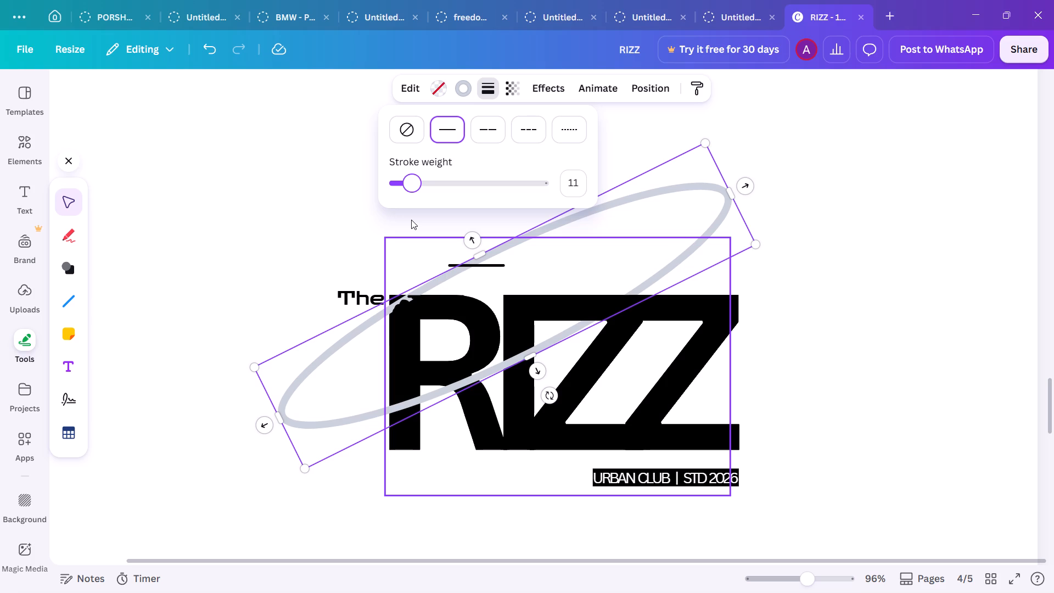
{"action": "left_click", "coordinate": [296, 209]}
Change the year in the tagline under the sweatshirt's RIZZ logo on page 1 so it reads URBAN CLUB | STD 2025.
{"action": "scroll", "coordinate": [296, 209], "scroll_direction": "up", "scroll_amount": 8}
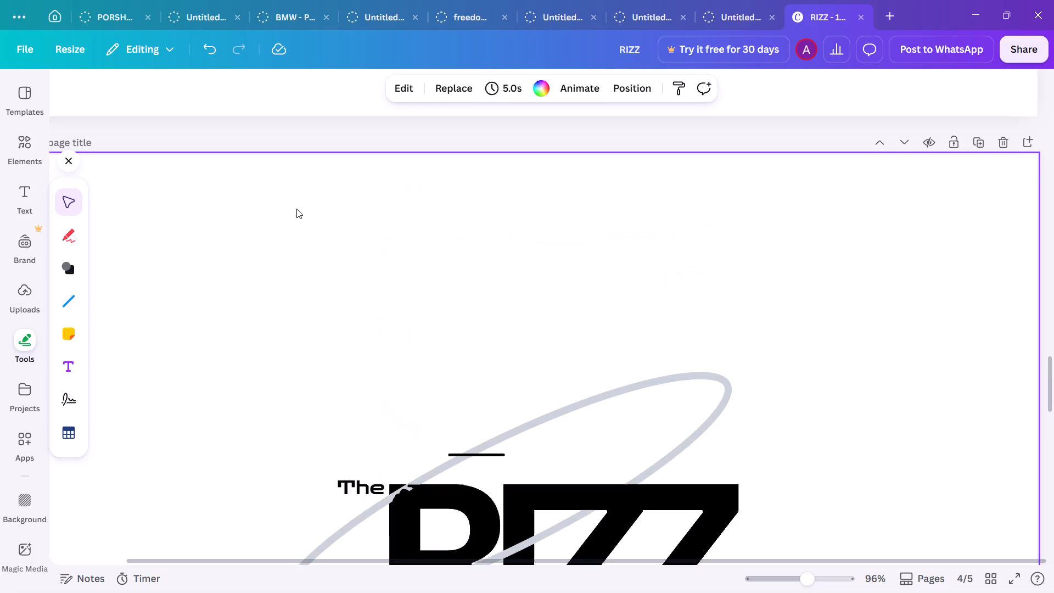
{"action": "scroll", "coordinate": [296, 209], "scroll_direction": "up", "scroll_amount": 11}
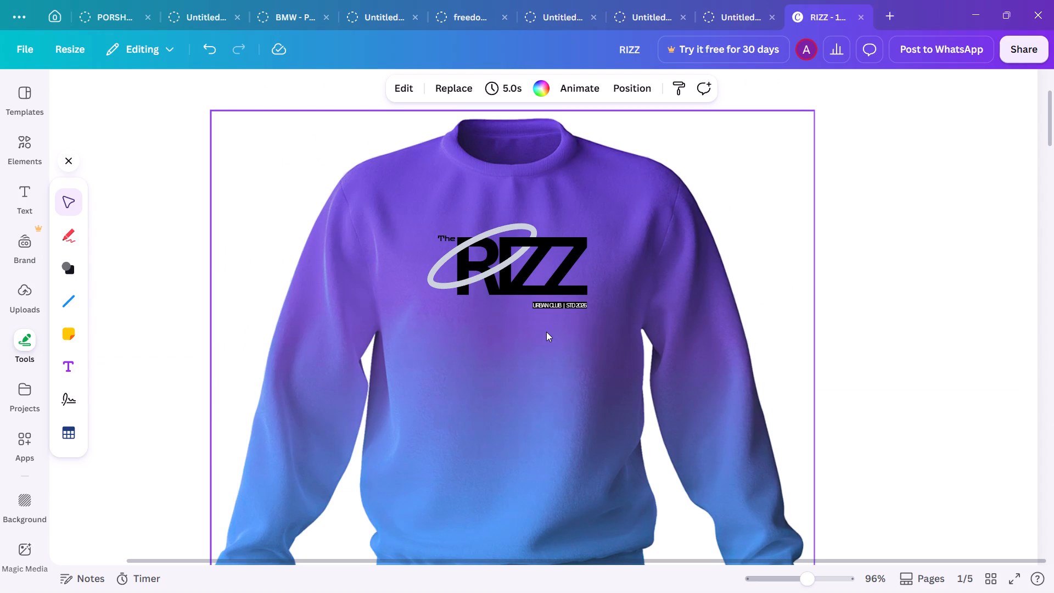
{"action": "left_click", "coordinate": [580, 304]}
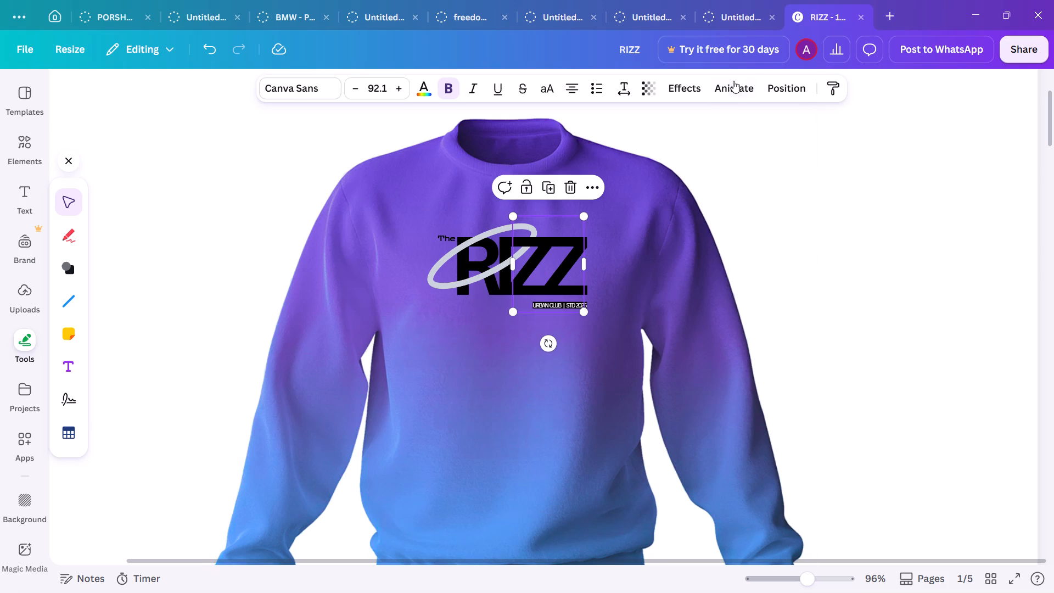
{"action": "left_click", "coordinate": [787, 86]}
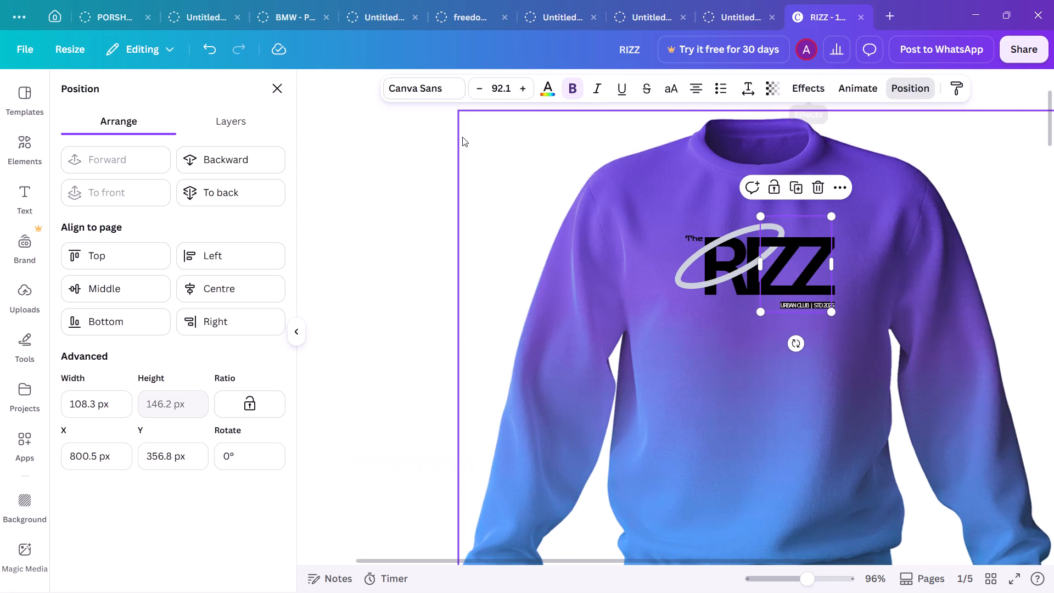
{"action": "left_click", "coordinate": [217, 117]}
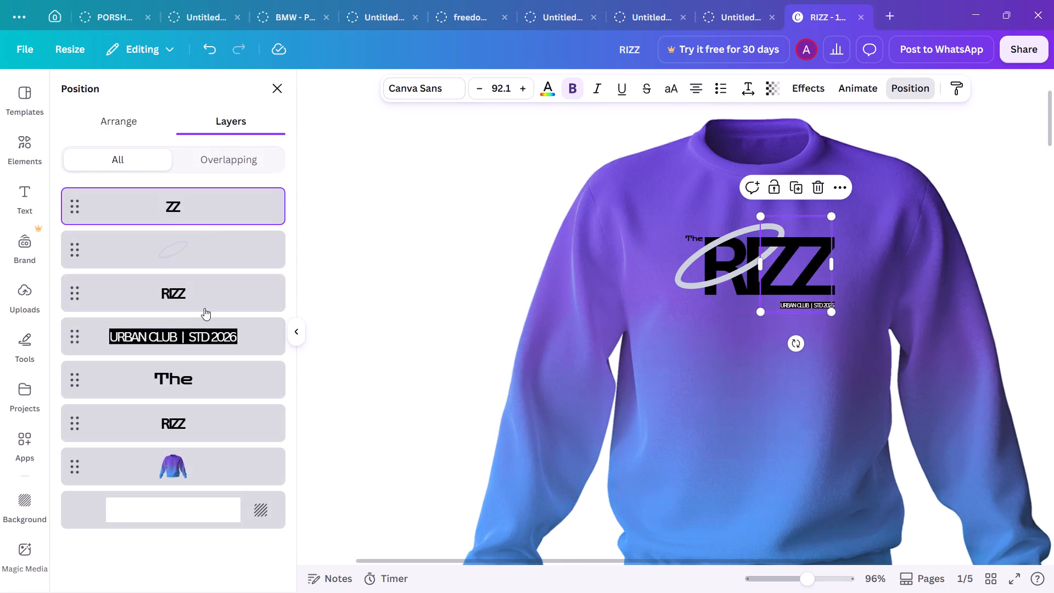
{"action": "left_click", "coordinate": [204, 335]}
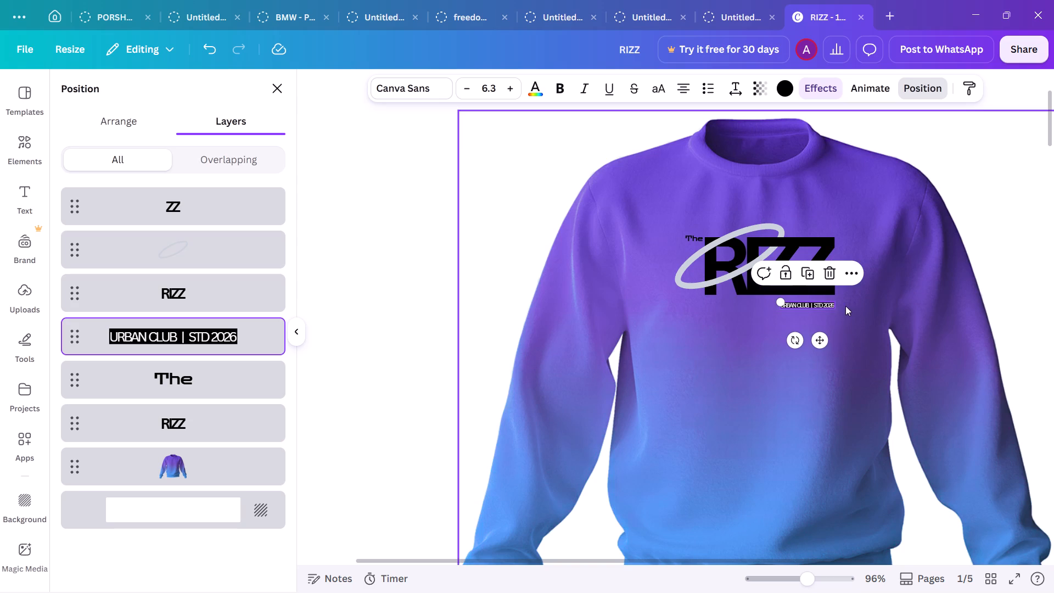
{"action": "double_click", "coordinate": [831, 304]}
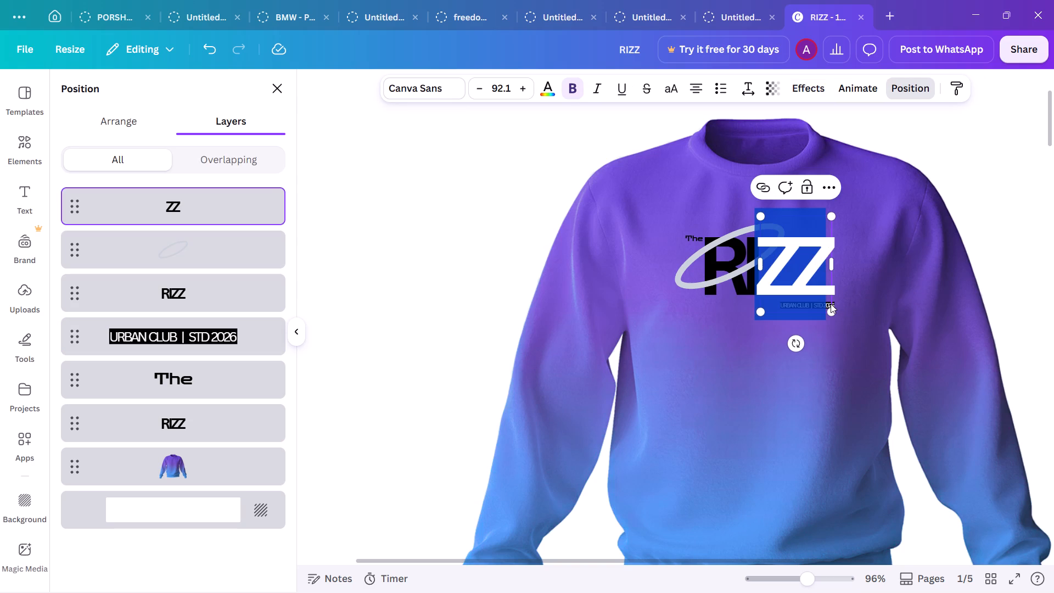
{"action": "left_click", "coordinate": [851, 304]}
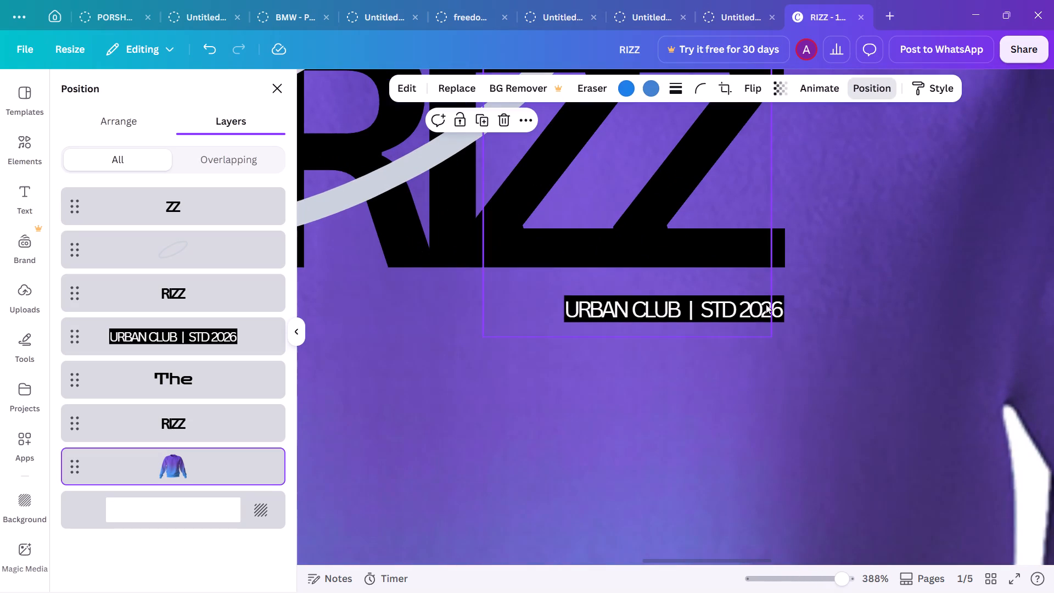
{"action": "double_click", "coordinate": [778, 317]}
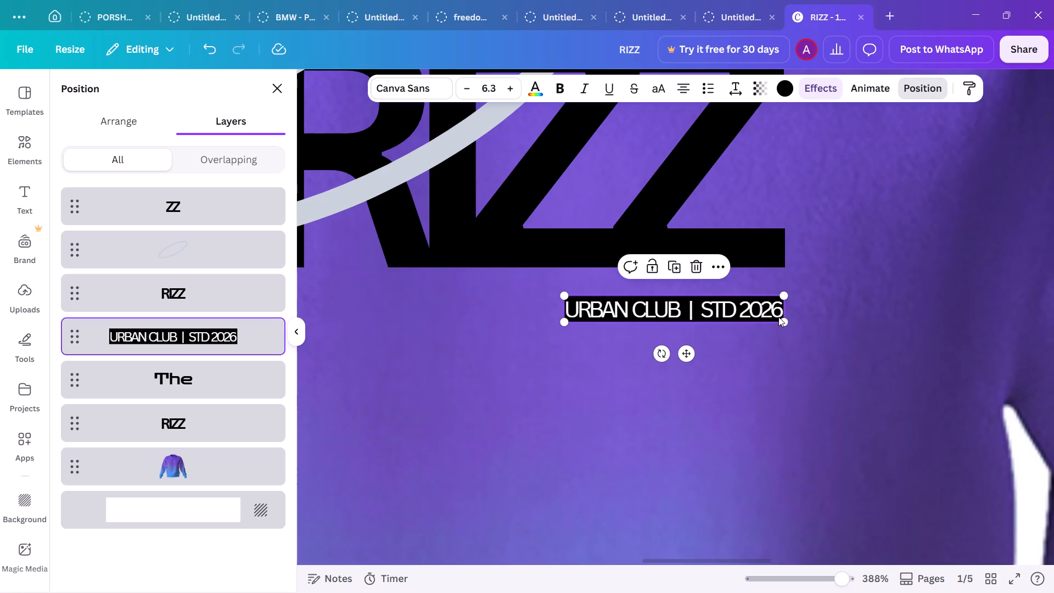
{"action": "key", "text": "Right"}
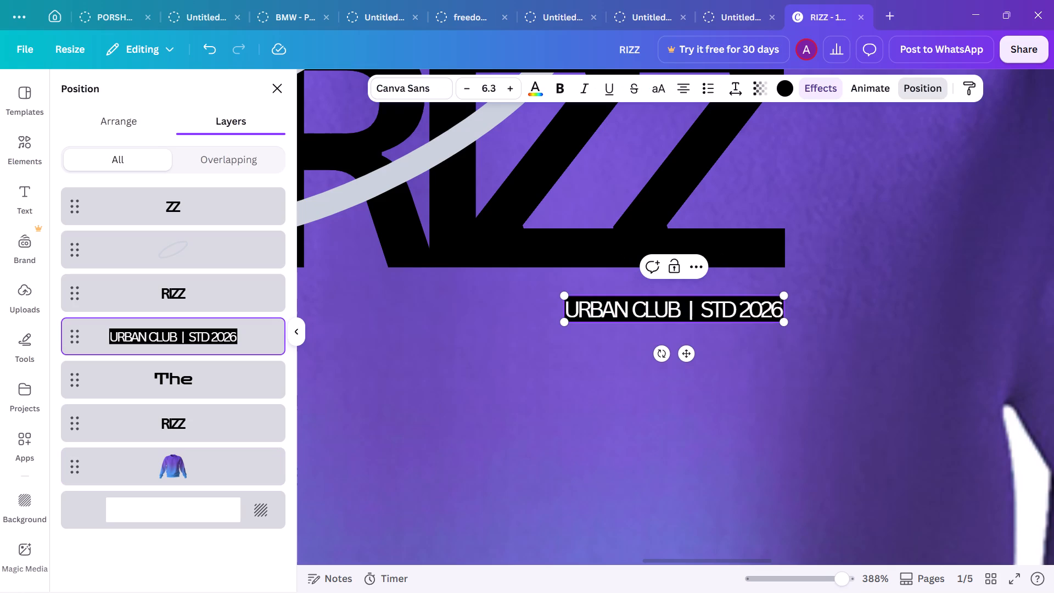
{"action": "key", "text": "BackSpace"}
{"action": "key", "text": "5"}
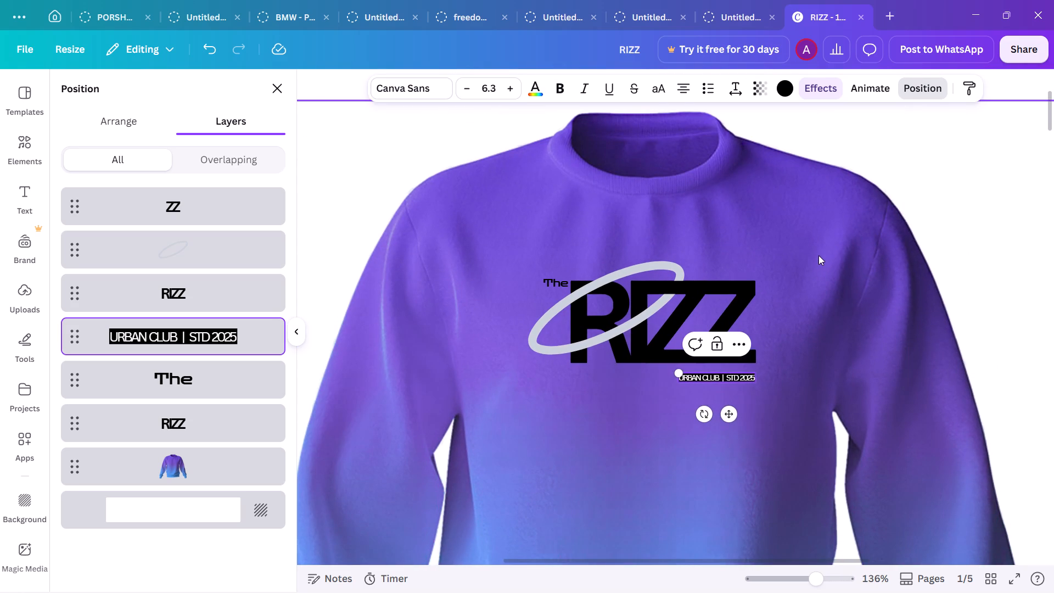
{"action": "left_click", "coordinate": [818, 255]}
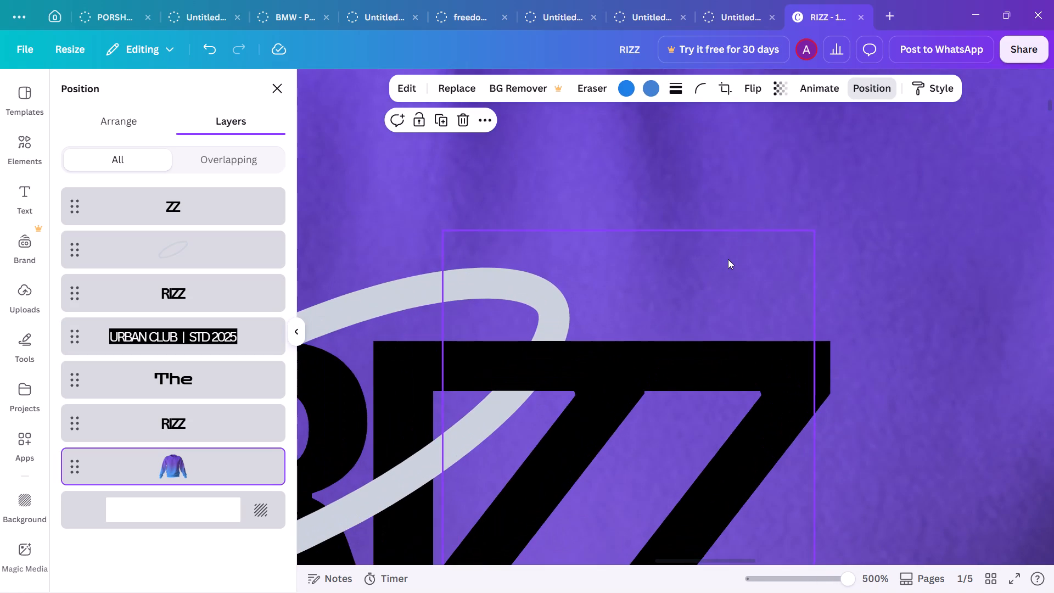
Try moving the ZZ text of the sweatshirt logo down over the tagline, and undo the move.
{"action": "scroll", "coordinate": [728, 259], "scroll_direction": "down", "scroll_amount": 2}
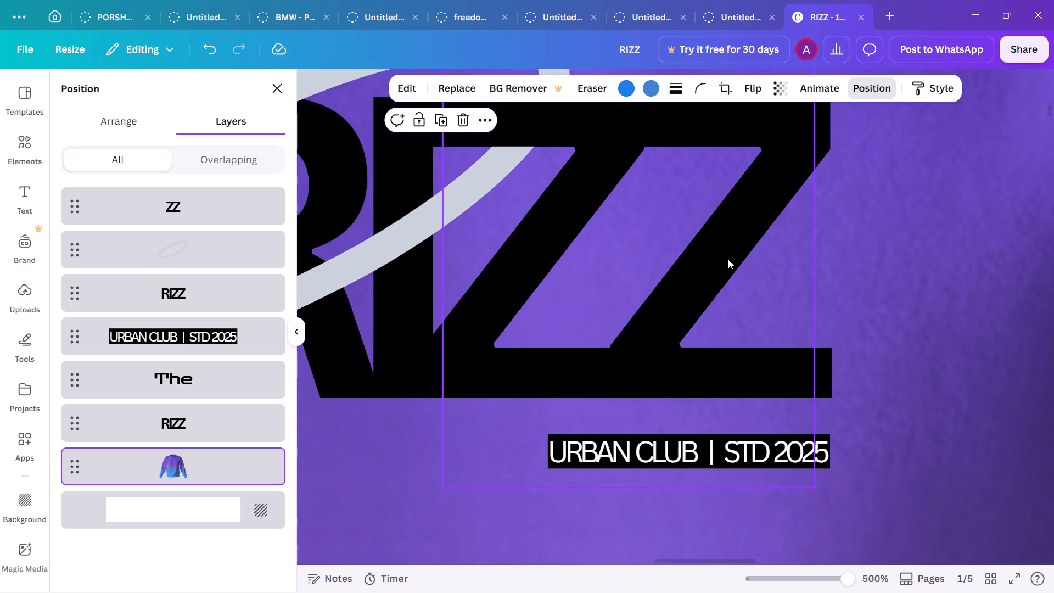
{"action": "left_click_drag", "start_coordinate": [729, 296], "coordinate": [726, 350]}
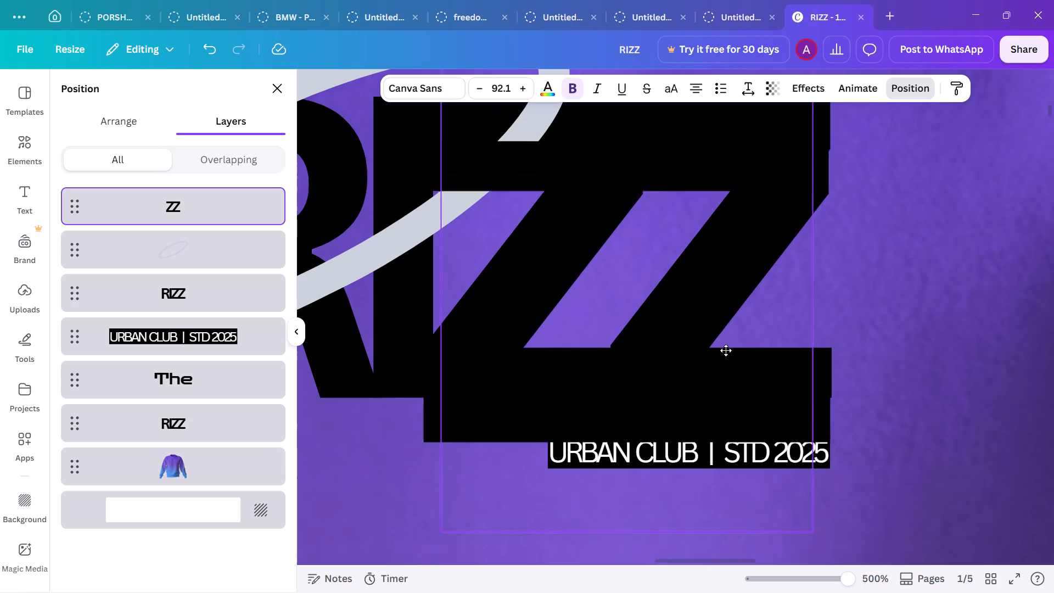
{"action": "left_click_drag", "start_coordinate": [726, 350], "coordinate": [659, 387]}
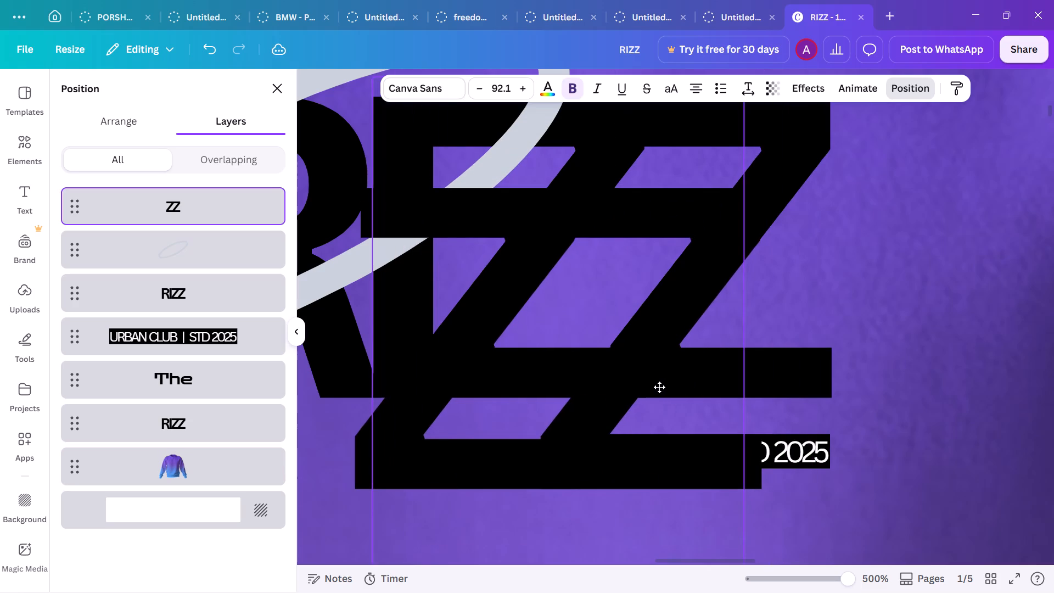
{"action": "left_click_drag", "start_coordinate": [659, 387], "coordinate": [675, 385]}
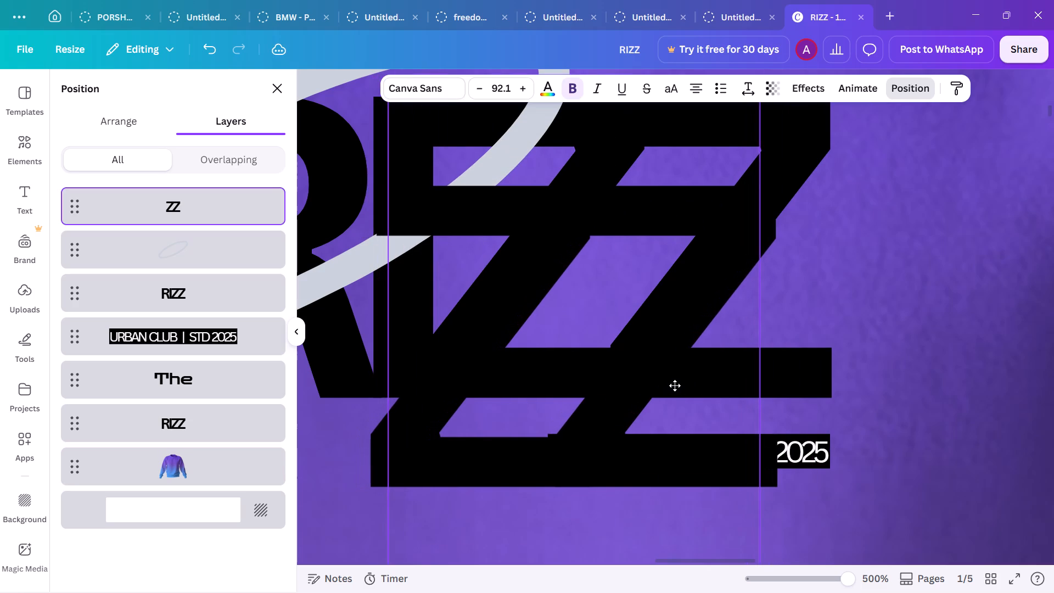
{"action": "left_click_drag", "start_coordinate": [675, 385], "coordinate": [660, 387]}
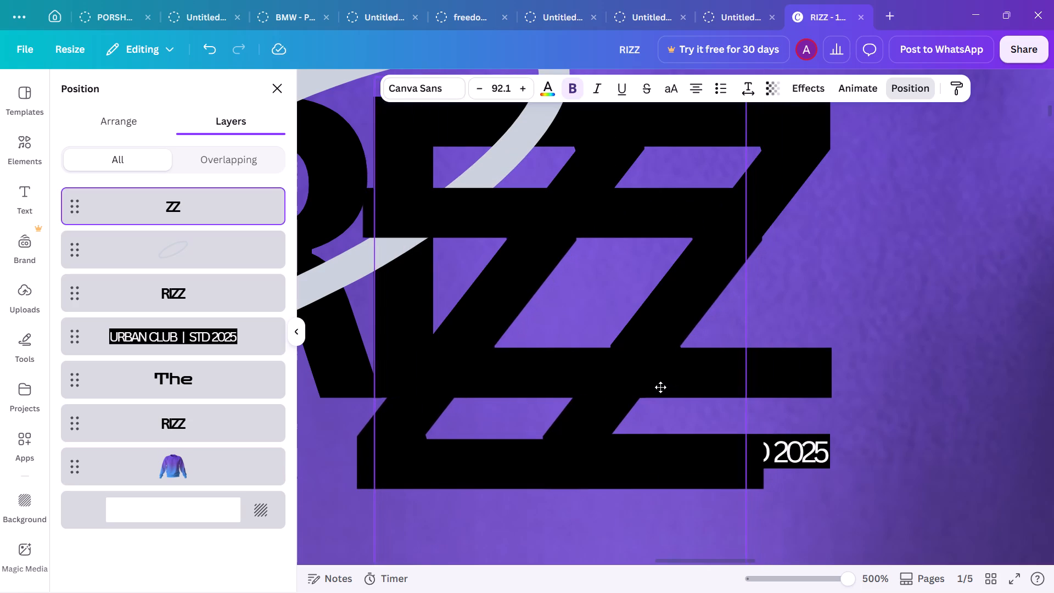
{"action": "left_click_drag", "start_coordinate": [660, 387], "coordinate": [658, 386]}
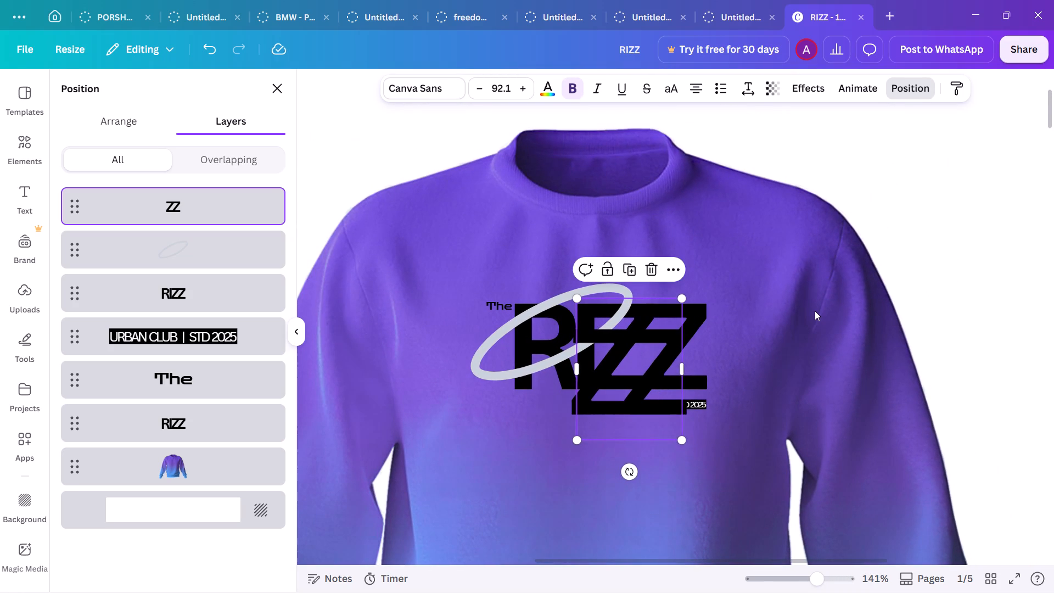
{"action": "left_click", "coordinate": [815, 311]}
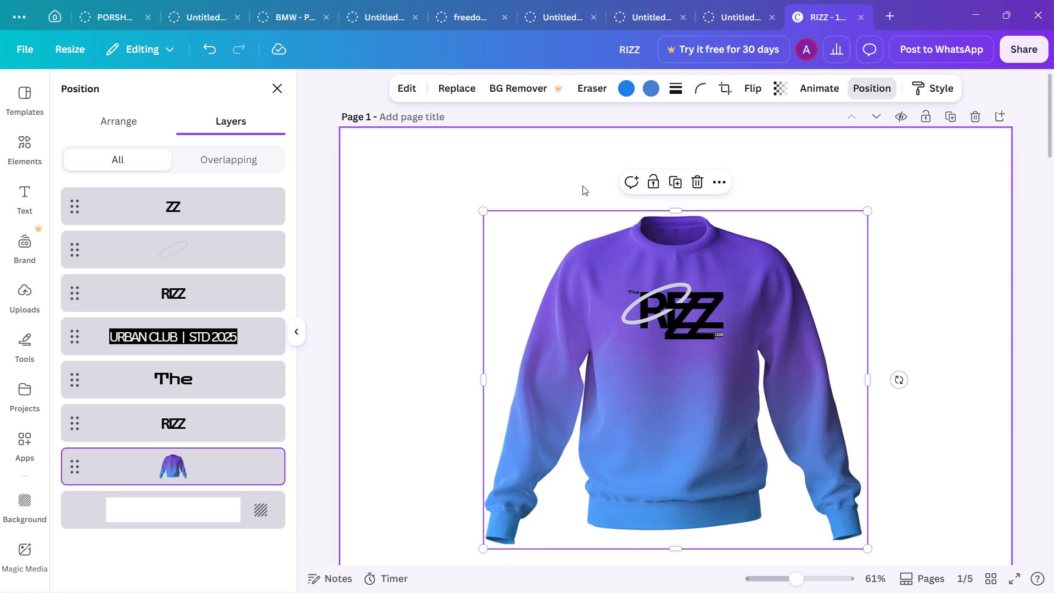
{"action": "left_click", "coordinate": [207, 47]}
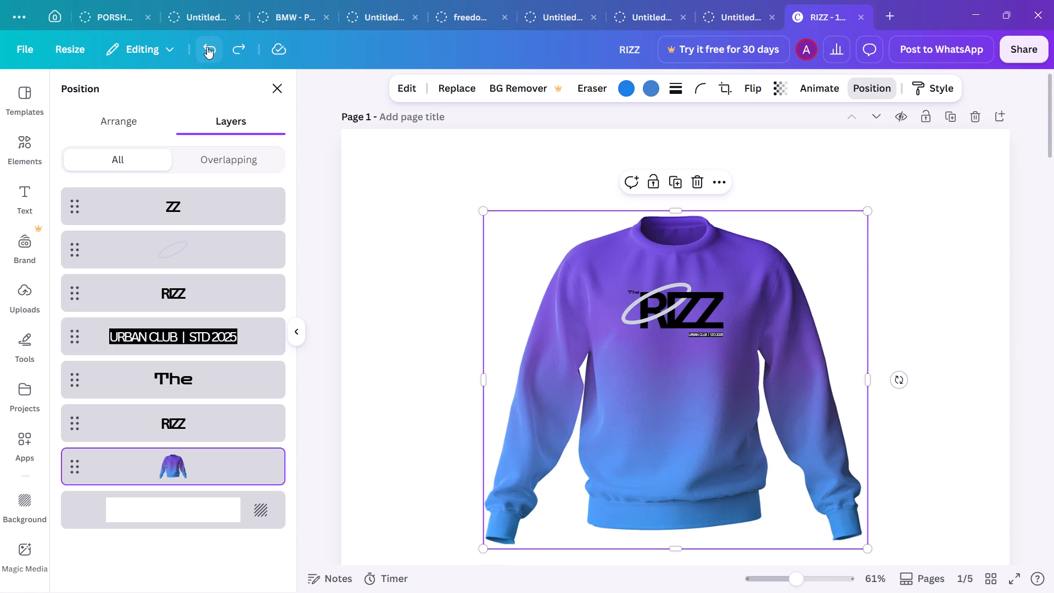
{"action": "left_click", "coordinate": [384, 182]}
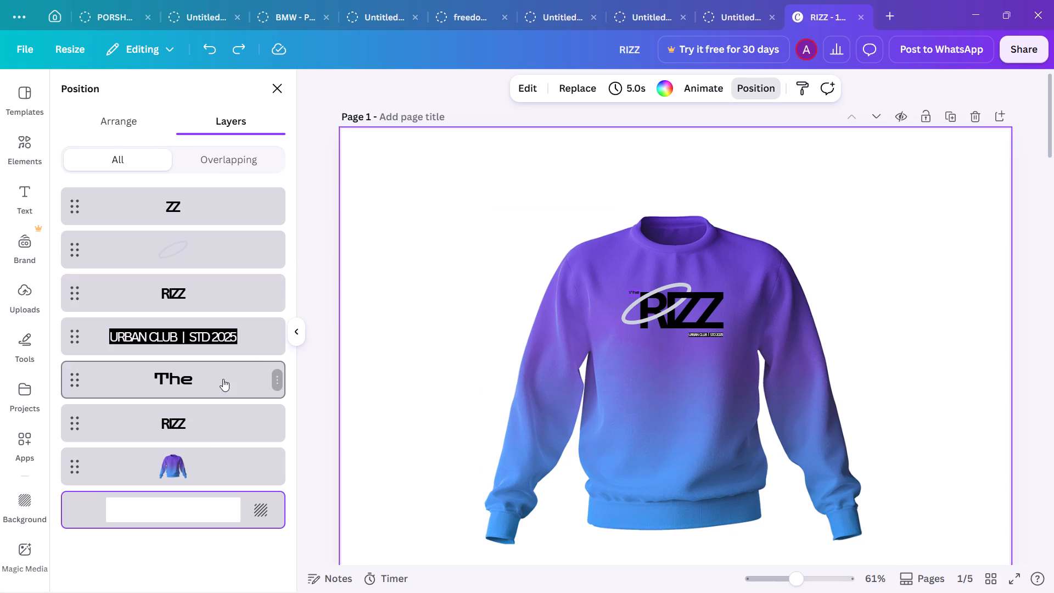
Examine the individual layers of the sweatshirt logo on page 1 and compare it with the logo on page 4.
{"action": "left_click", "coordinate": [200, 436]}
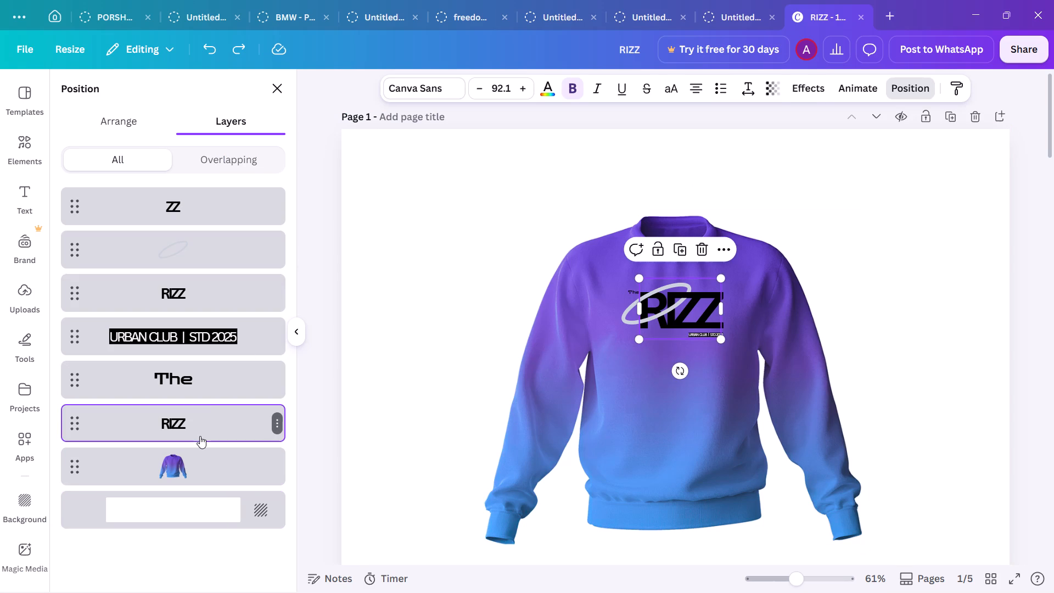
{"action": "left_click", "coordinate": [209, 384]}
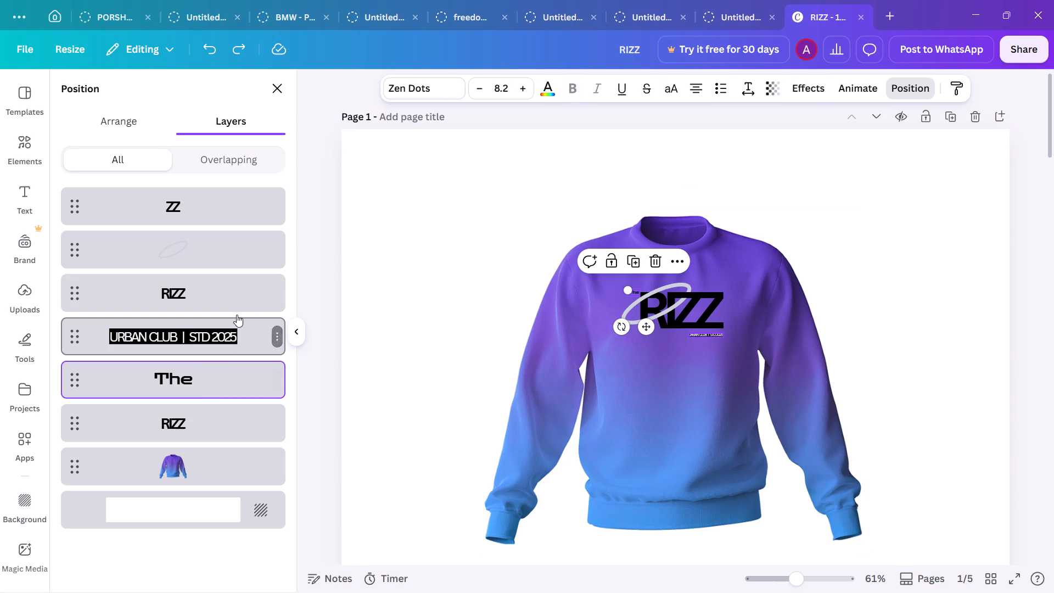
{"action": "left_click", "coordinate": [231, 287]}
{"action": "left_click", "coordinate": [229, 261]}
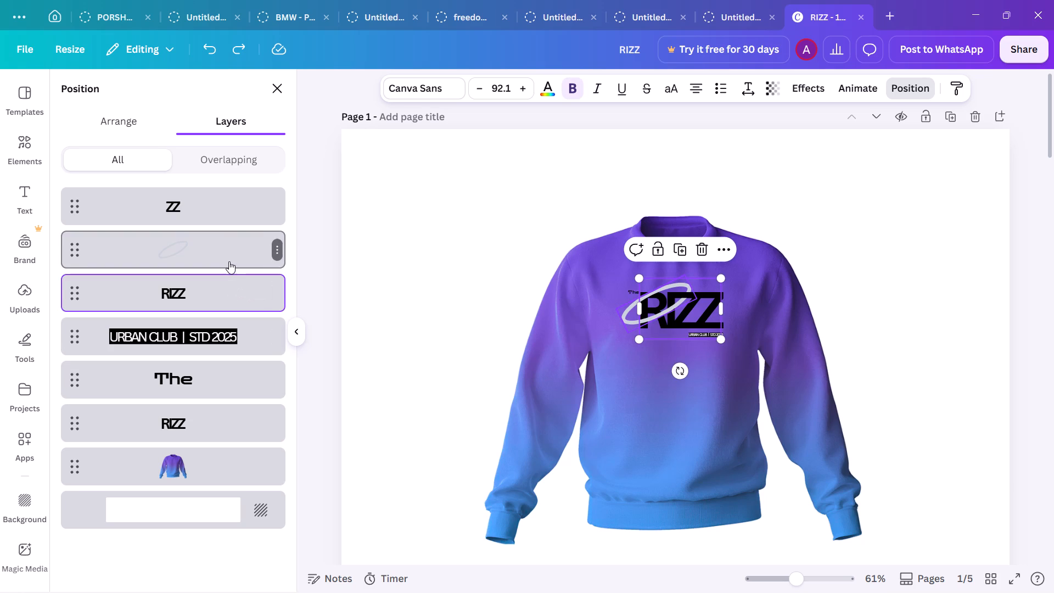
{"action": "left_click", "coordinate": [379, 304]}
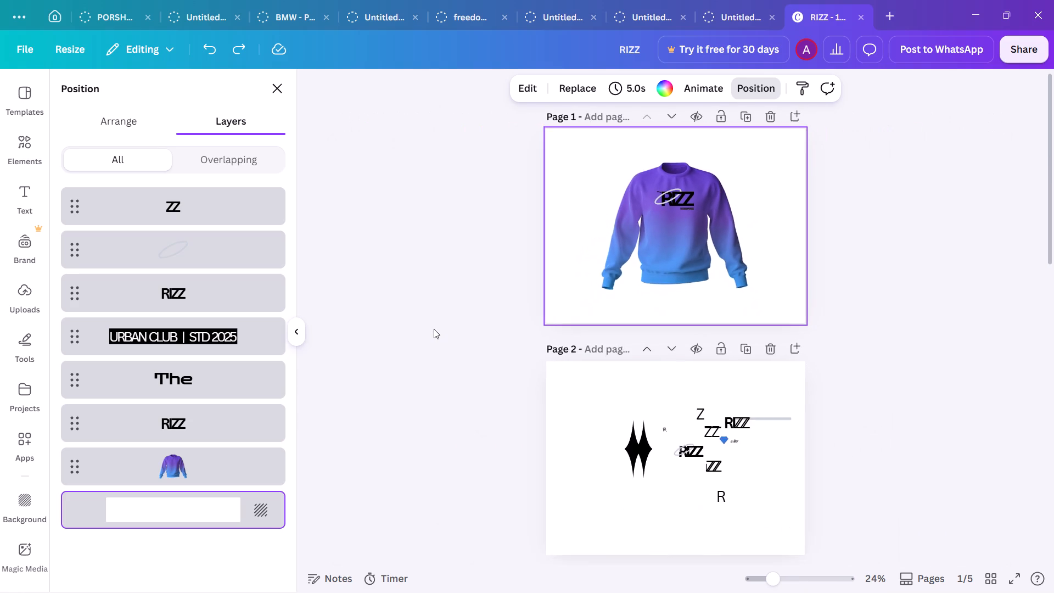
{"action": "scroll", "coordinate": [434, 329], "scroll_direction": "down", "scroll_amount": 7}
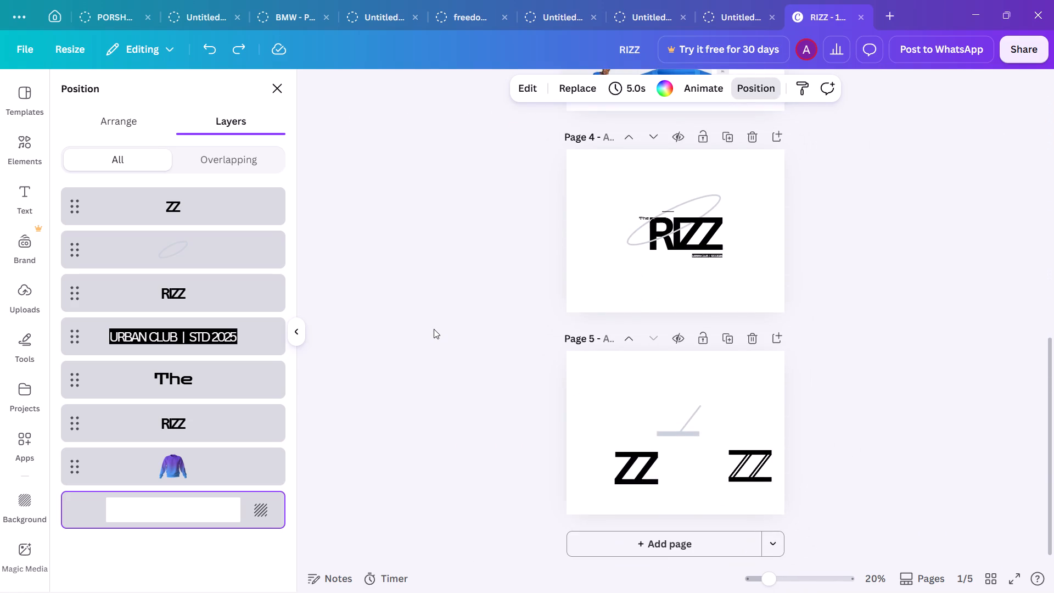
{"action": "scroll", "coordinate": [434, 329], "scroll_direction": "down", "scroll_amount": 2}
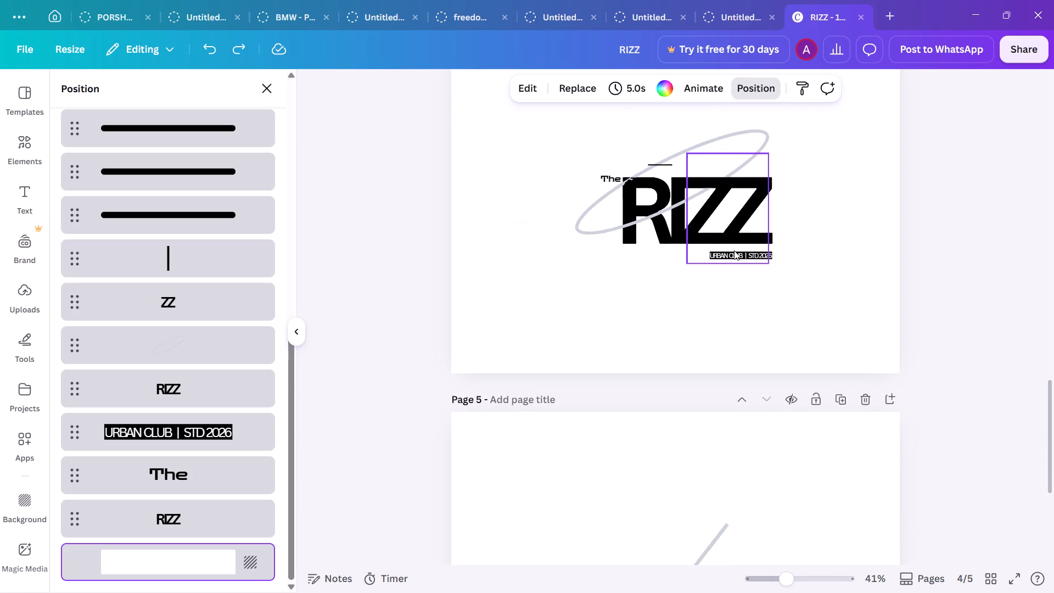
{"action": "scroll", "coordinate": [734, 250], "scroll_direction": "up", "scroll_amount": 6}
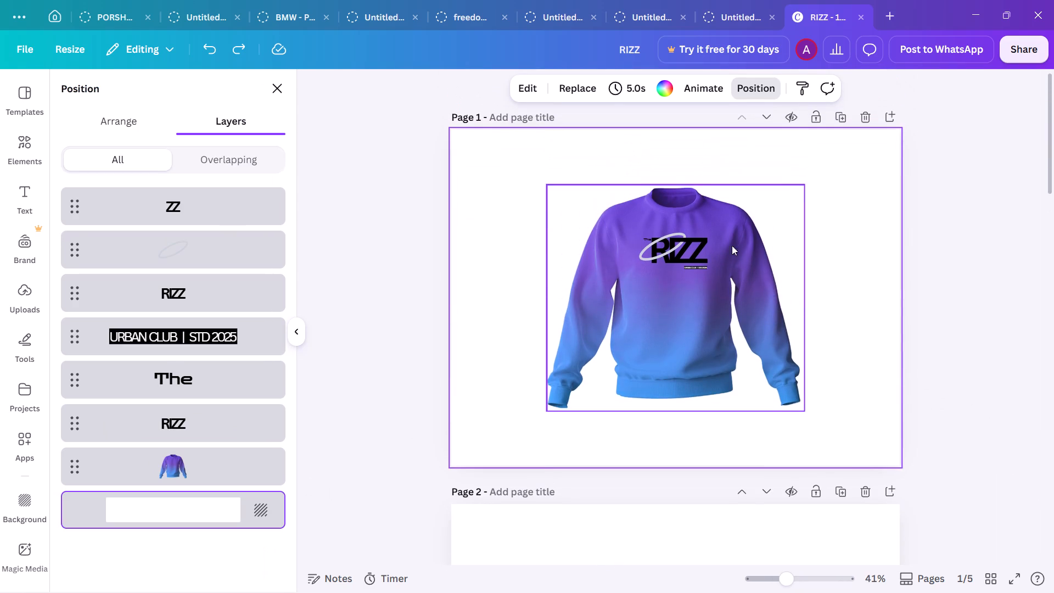
{"action": "left_click_drag", "start_coordinate": [246, 210], "coordinate": [243, 230]}
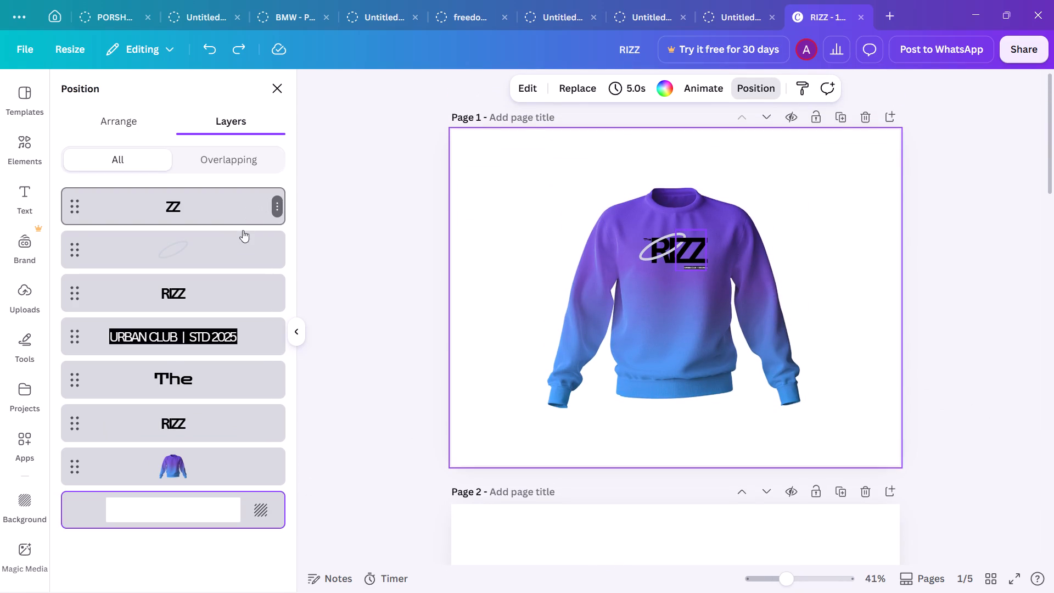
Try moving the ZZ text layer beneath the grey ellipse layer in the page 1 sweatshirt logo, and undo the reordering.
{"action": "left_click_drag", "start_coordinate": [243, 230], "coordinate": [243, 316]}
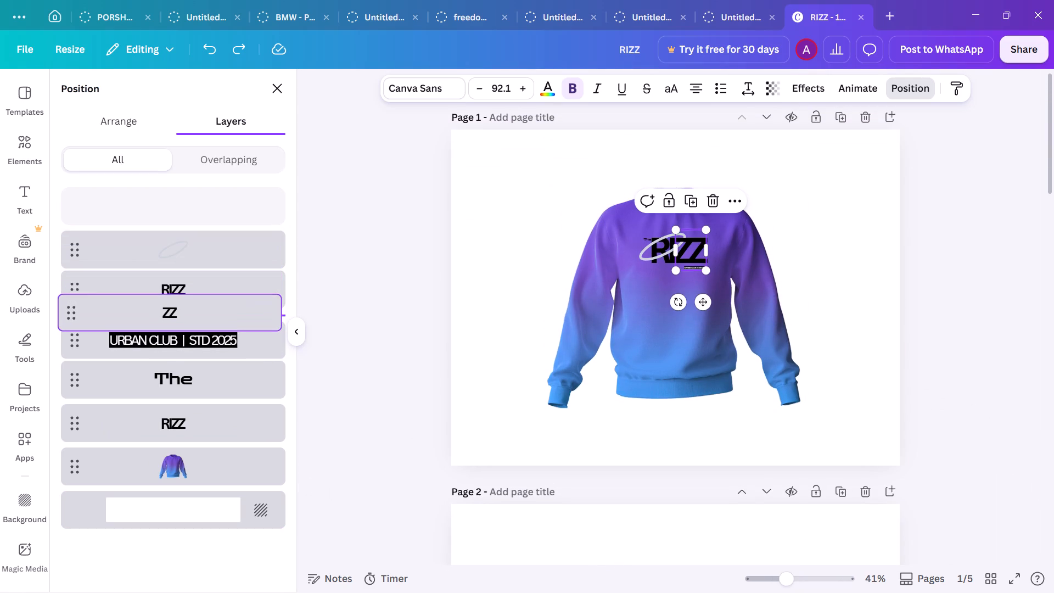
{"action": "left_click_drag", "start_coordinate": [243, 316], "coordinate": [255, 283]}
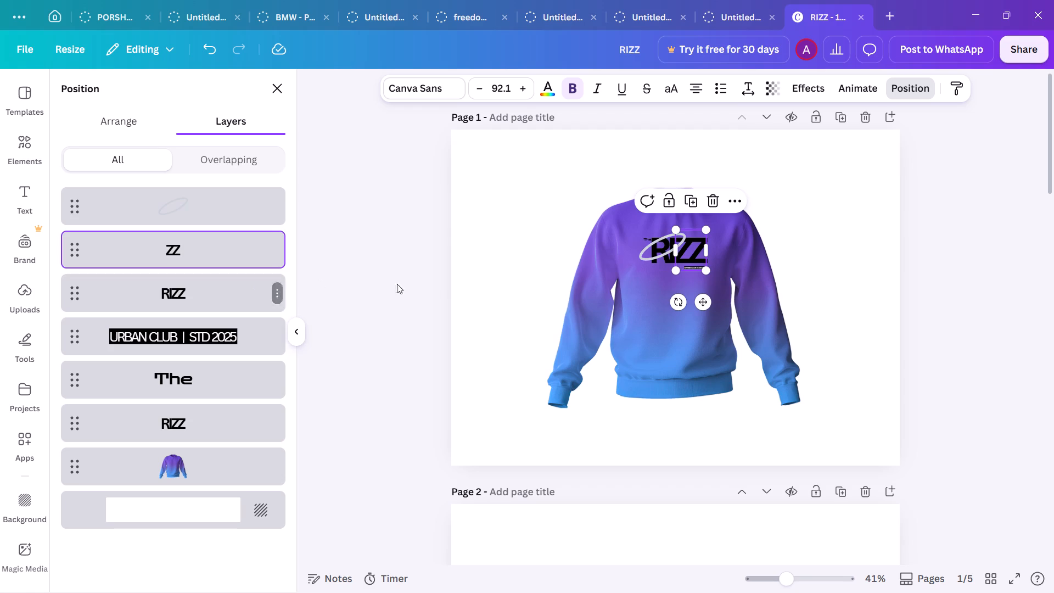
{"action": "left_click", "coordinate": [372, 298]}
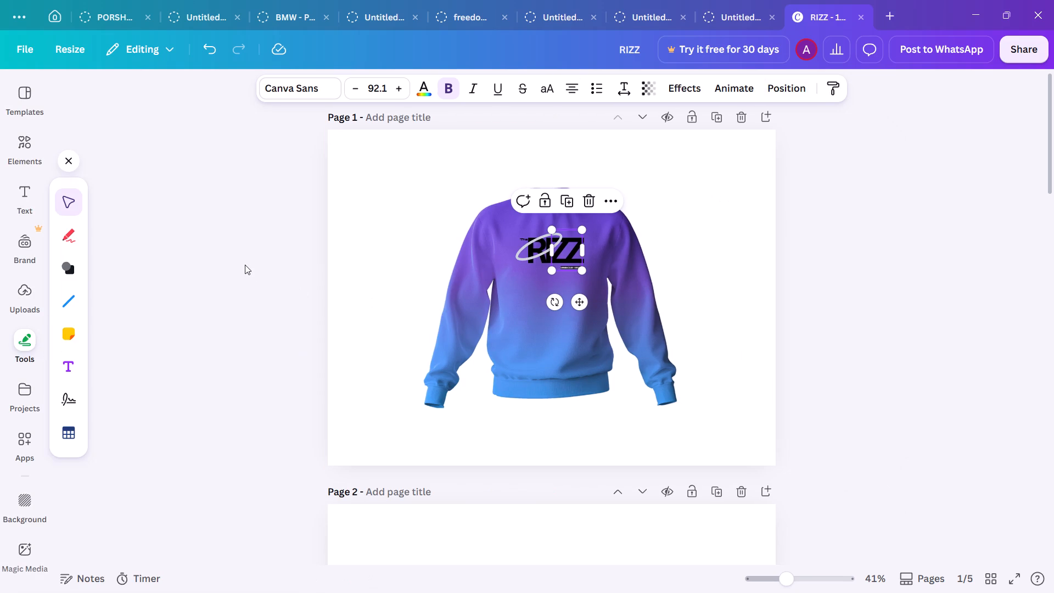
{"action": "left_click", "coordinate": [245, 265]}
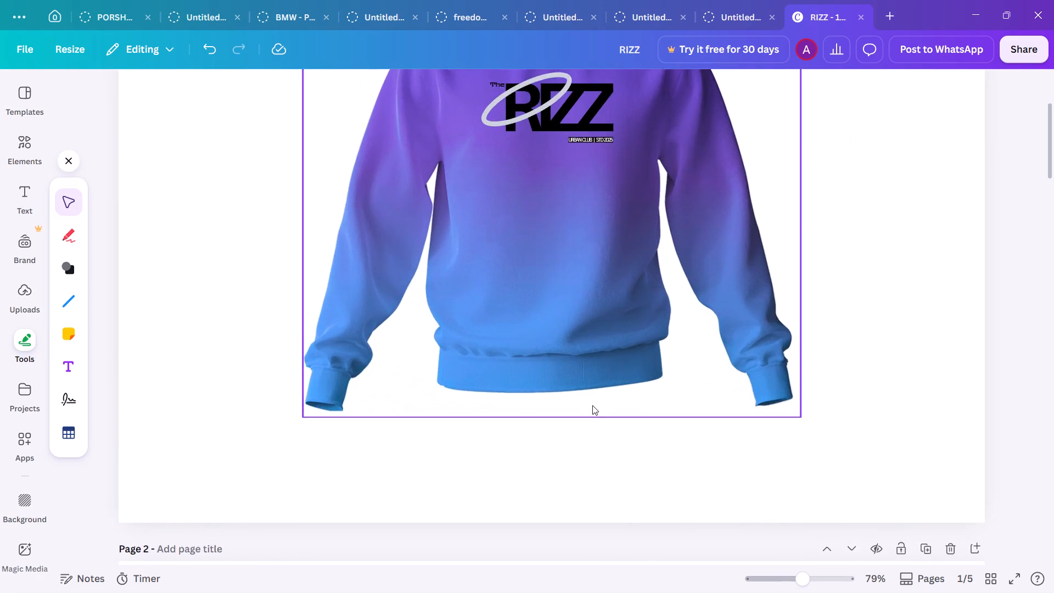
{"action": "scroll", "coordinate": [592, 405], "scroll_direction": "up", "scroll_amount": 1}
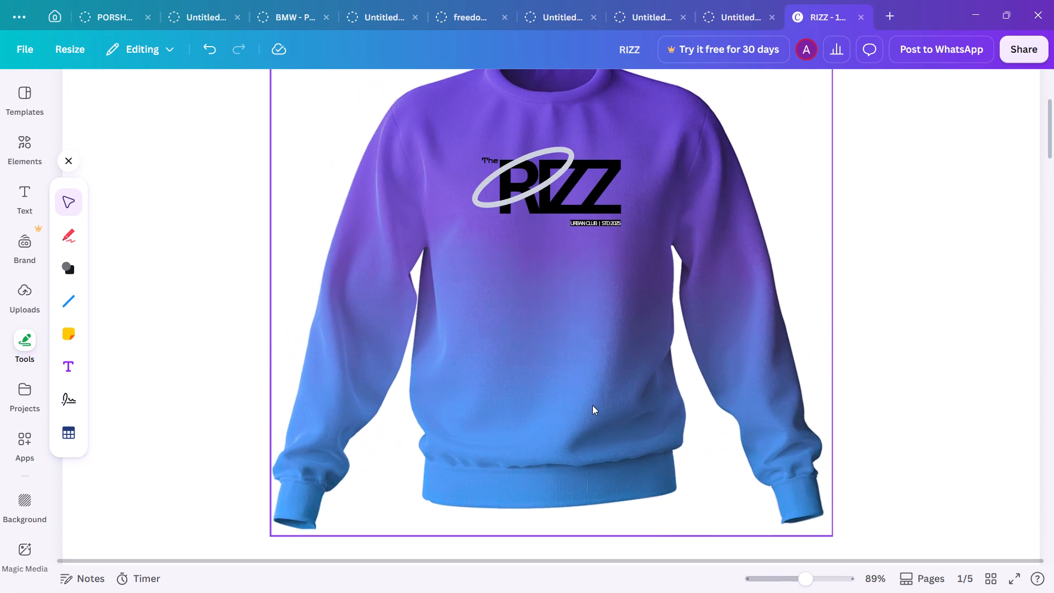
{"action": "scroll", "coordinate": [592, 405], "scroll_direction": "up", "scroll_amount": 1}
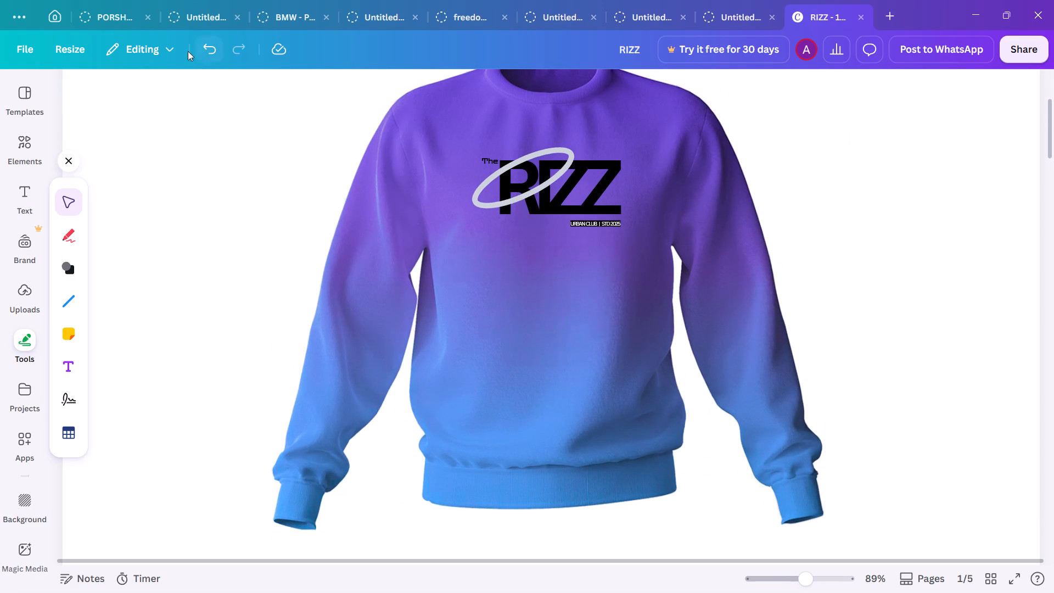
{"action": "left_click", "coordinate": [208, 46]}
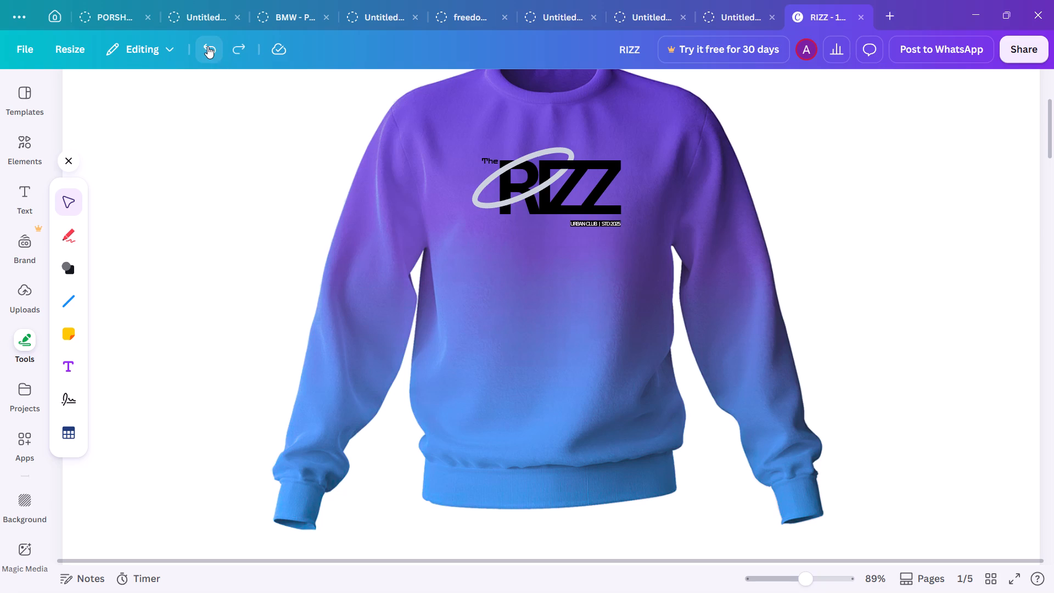
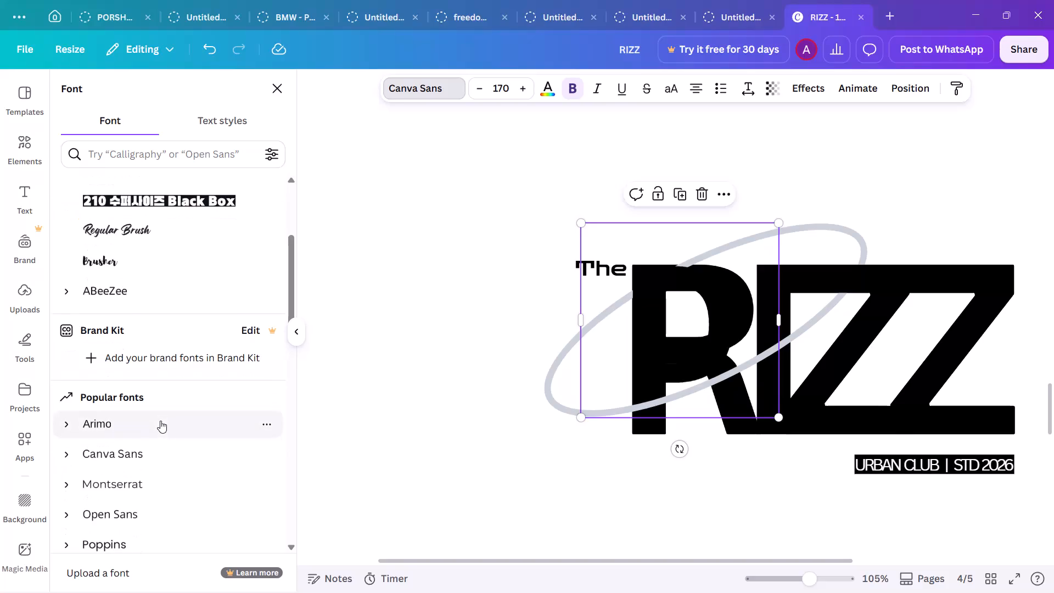
Try the Archivo Black and Gagalin fonts on the D overlaid on the page 4 logo's R, and settle on Horizon.
{"action": "scroll", "coordinate": [160, 421], "scroll_direction": "down", "scroll_amount": 4}
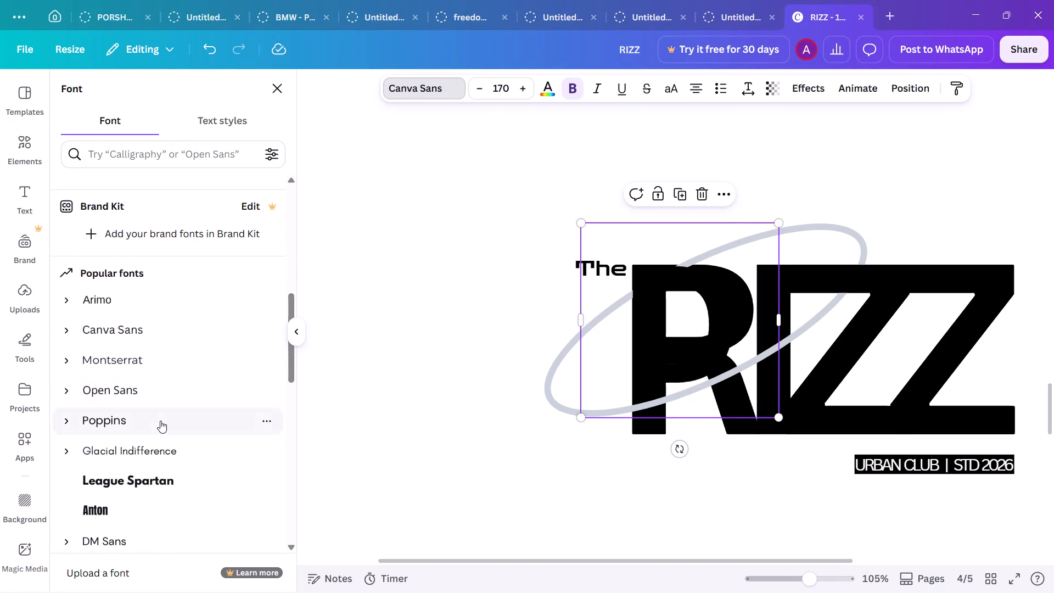
{"action": "scroll", "coordinate": [160, 421], "scroll_direction": "down", "scroll_amount": 2}
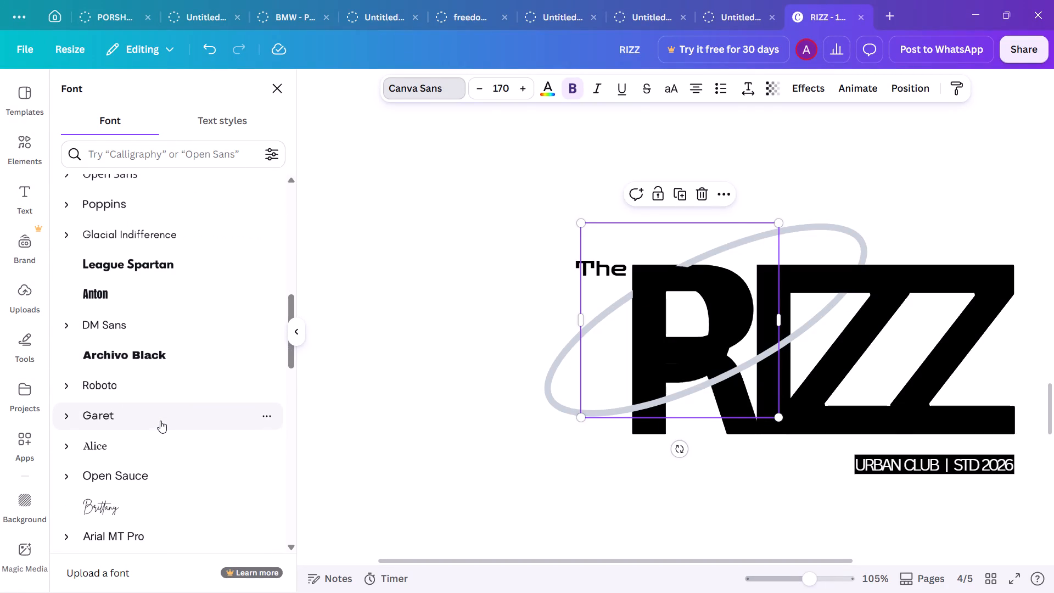
{"action": "scroll", "coordinate": [160, 421], "scroll_direction": "down", "scroll_amount": 2}
{"action": "left_click", "coordinate": [138, 348]}
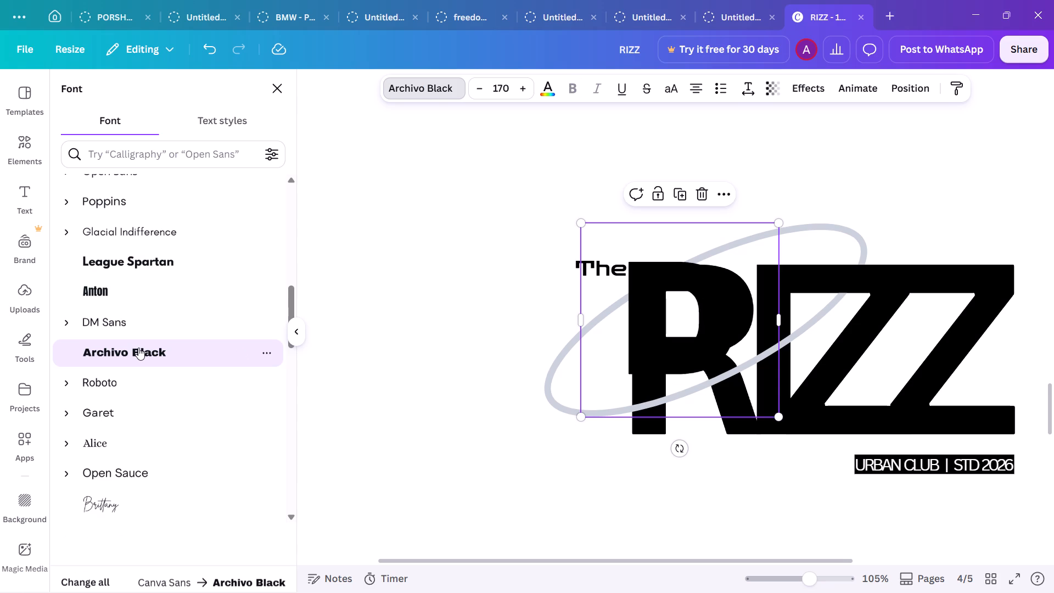
{"action": "scroll", "coordinate": [141, 432], "scroll_direction": "down", "scroll_amount": 3}
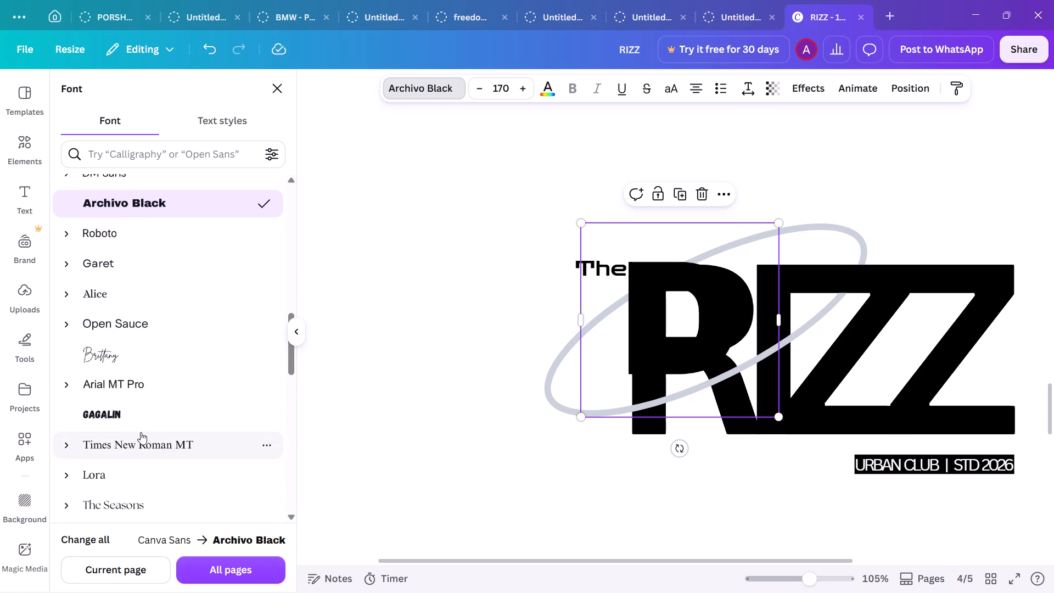
{"action": "left_click", "coordinate": [145, 415]}
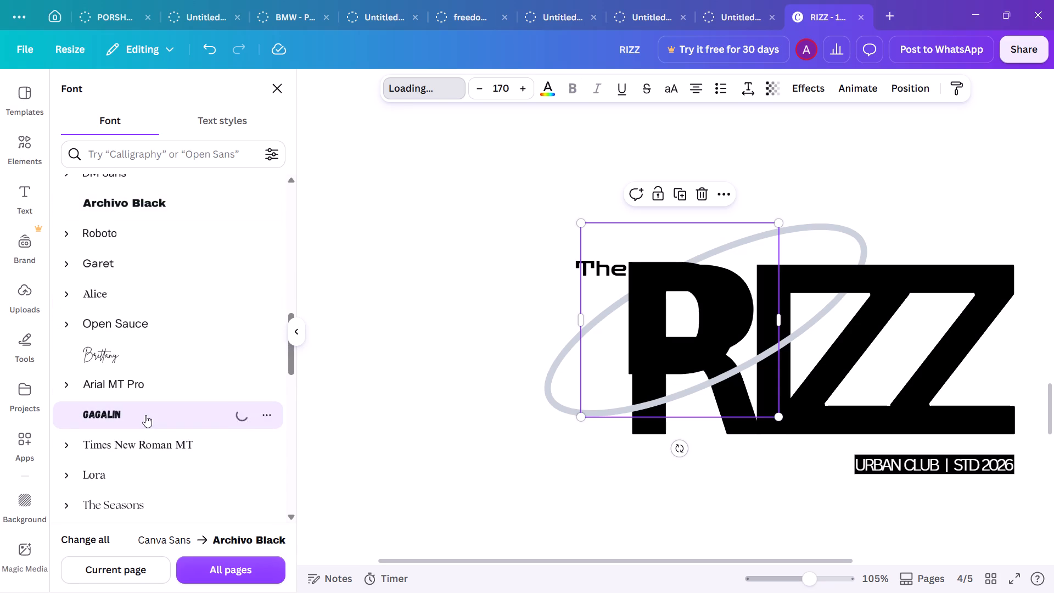
{"action": "scroll", "coordinate": [145, 415], "scroll_direction": "down", "scroll_amount": 2}
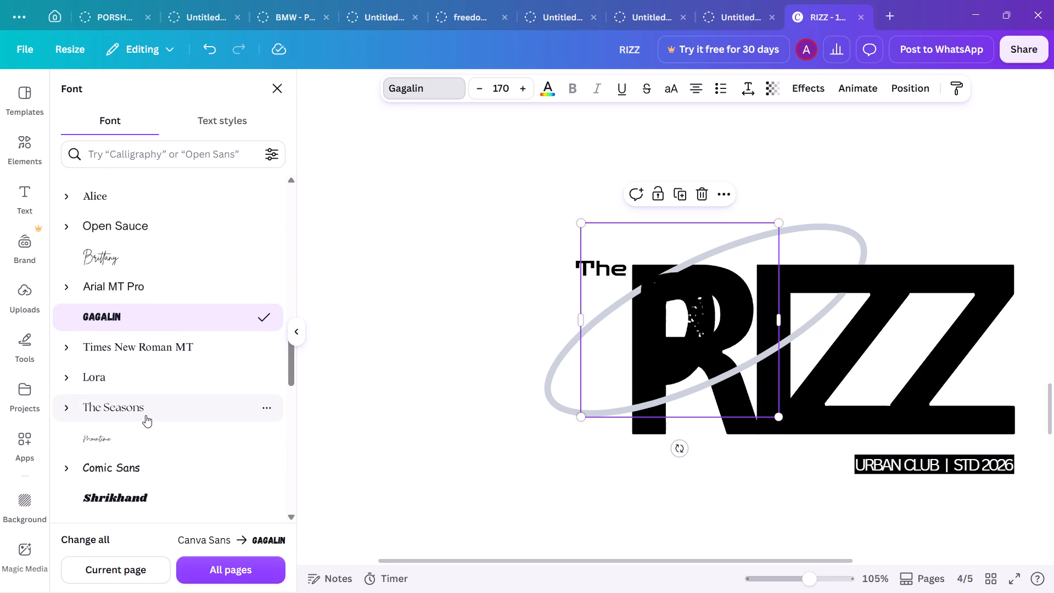
{"action": "scroll", "coordinate": [145, 415], "scroll_direction": "down", "scroll_amount": 1}
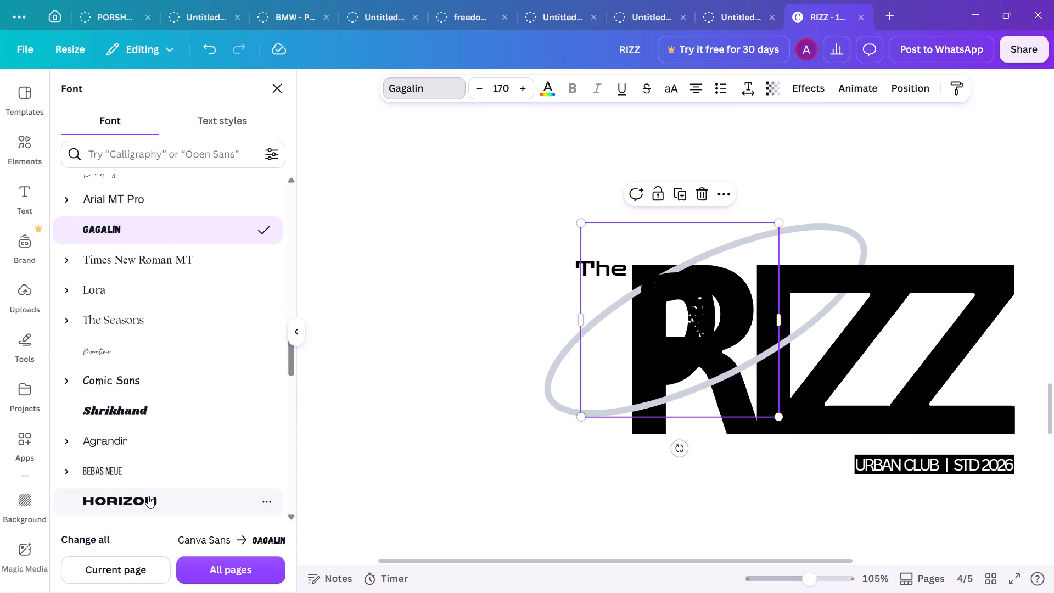
{"action": "left_click", "coordinate": [148, 496]}
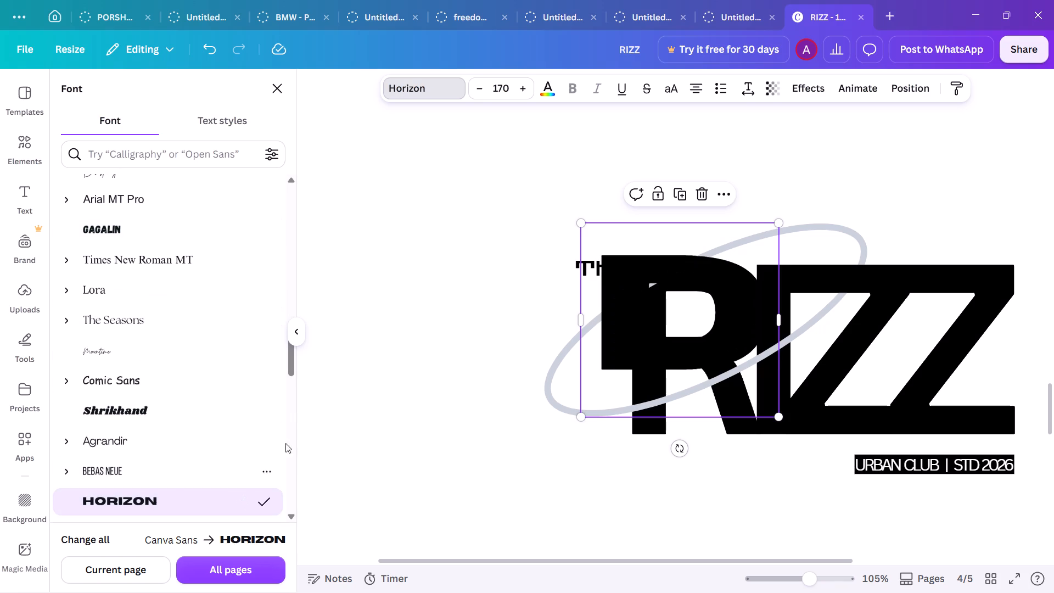
Shift the D toward the upper part of the R and scale it down to font size 124.
{"action": "left_click_drag", "start_coordinate": [607, 390], "coordinate": [637, 397]}
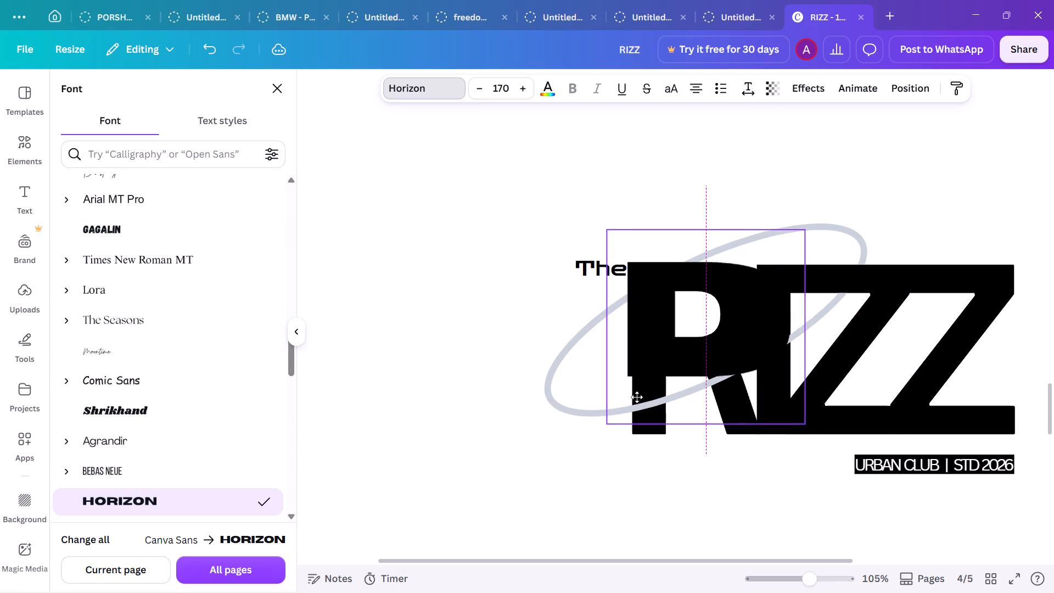
{"action": "left_click_drag", "start_coordinate": [637, 397], "coordinate": [638, 400]}
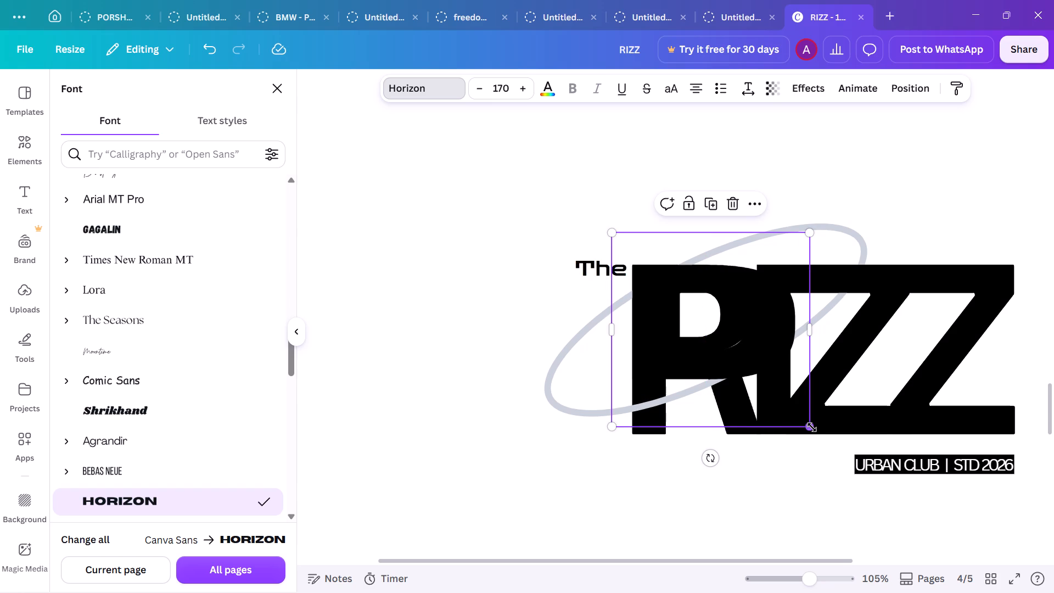
{"action": "left_click_drag", "start_coordinate": [812, 428], "coordinate": [773, 416]}
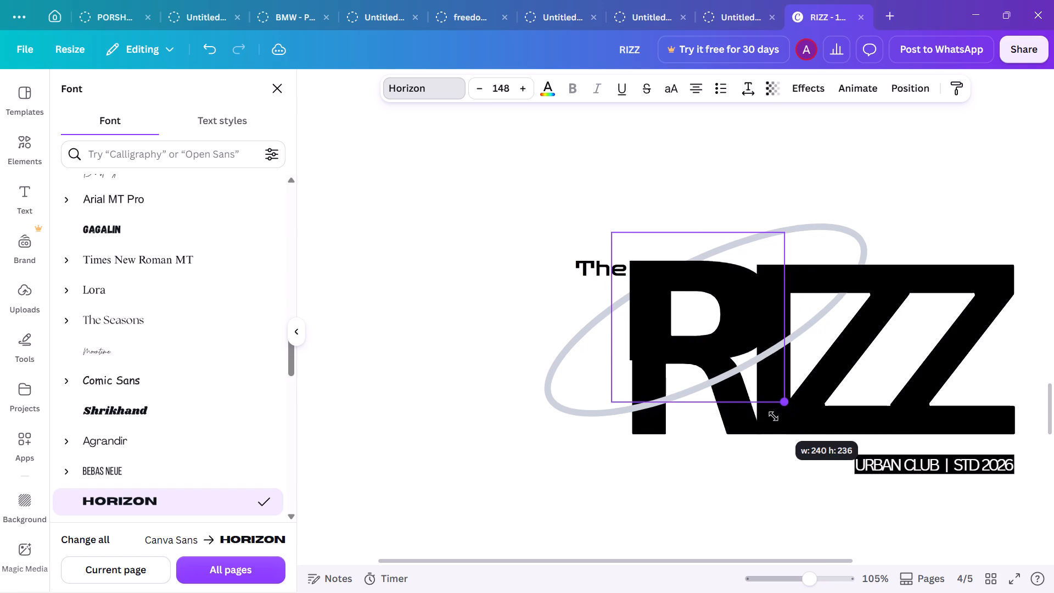
{"action": "left_click_drag", "start_coordinate": [773, 416], "coordinate": [734, 403]}
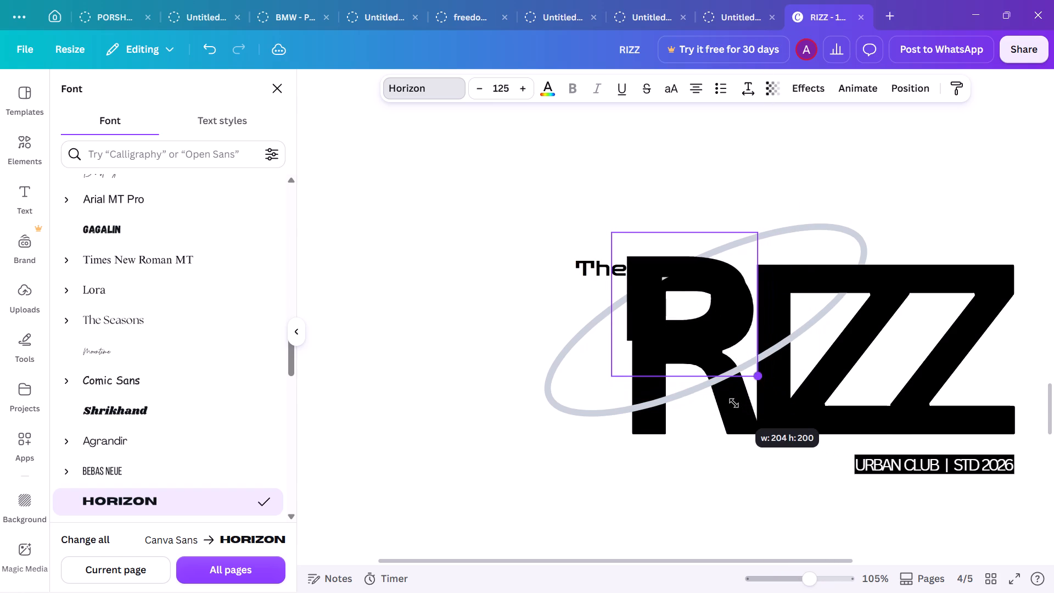
{"action": "left_click_drag", "start_coordinate": [734, 403], "coordinate": [731, 402]}
Position the D over the R's upper bowl, matching its stem and top edge, and deselect it.
{"action": "left_click_drag", "start_coordinate": [682, 296], "coordinate": [705, 323]}
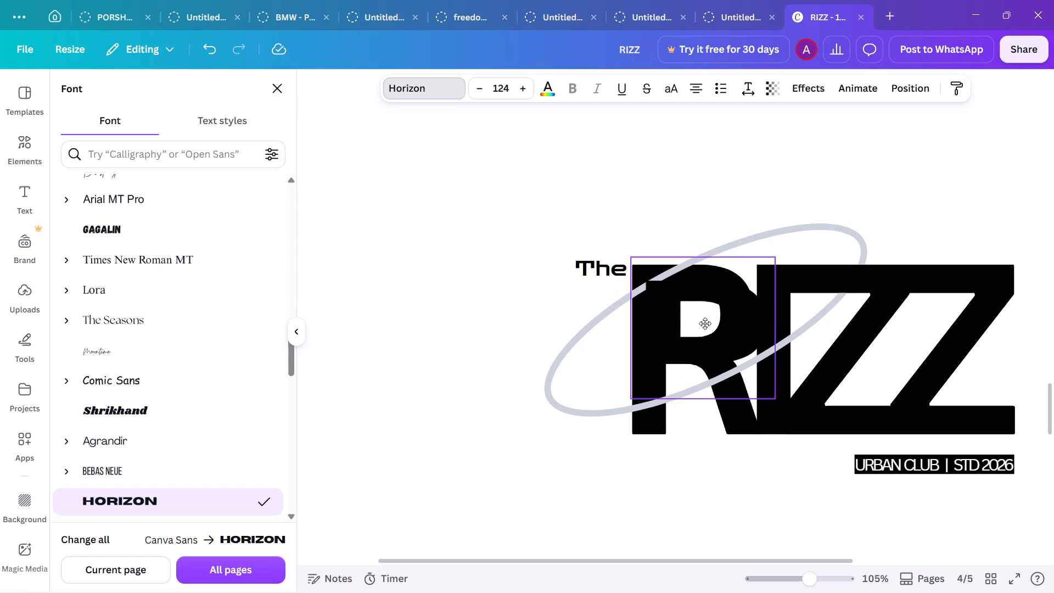
{"action": "left_click_drag", "start_coordinate": [705, 323], "coordinate": [694, 317]}
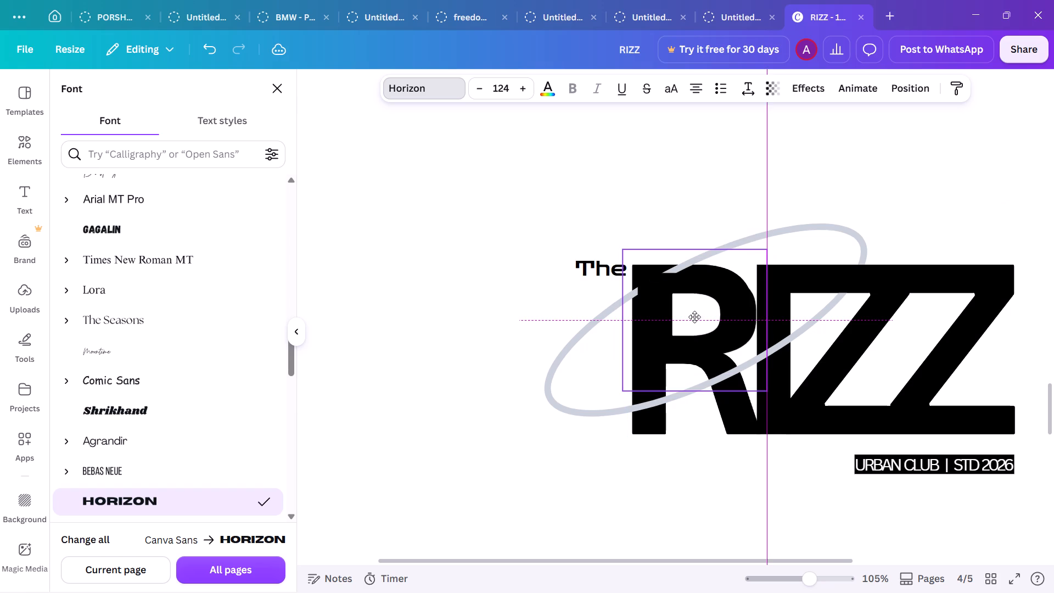
{"action": "left_click_drag", "start_coordinate": [694, 317], "coordinate": [686, 312]}
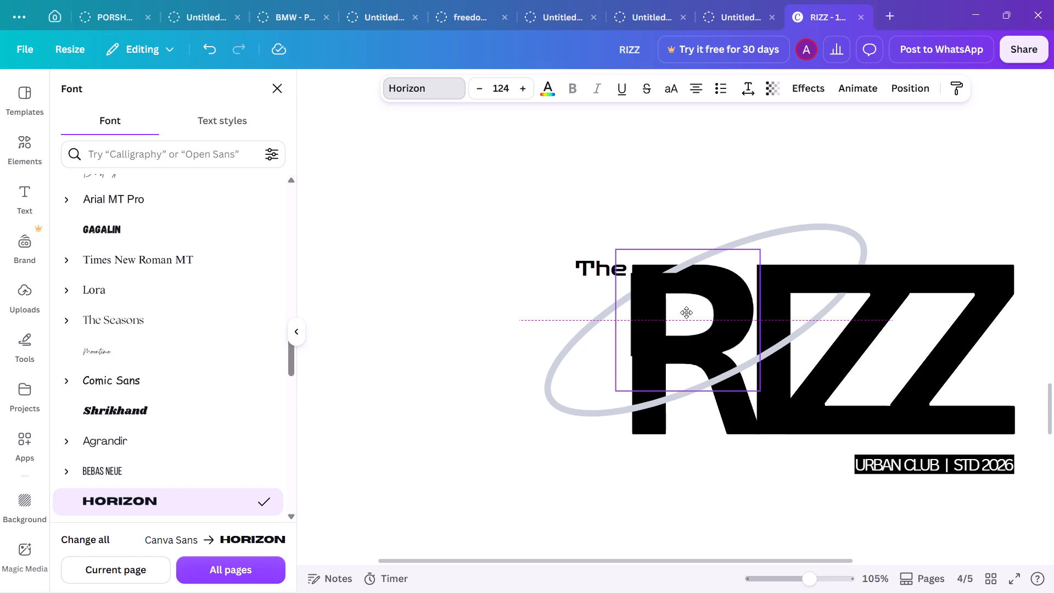
{"action": "left_click_drag", "start_coordinate": [686, 312], "coordinate": [688, 306]}
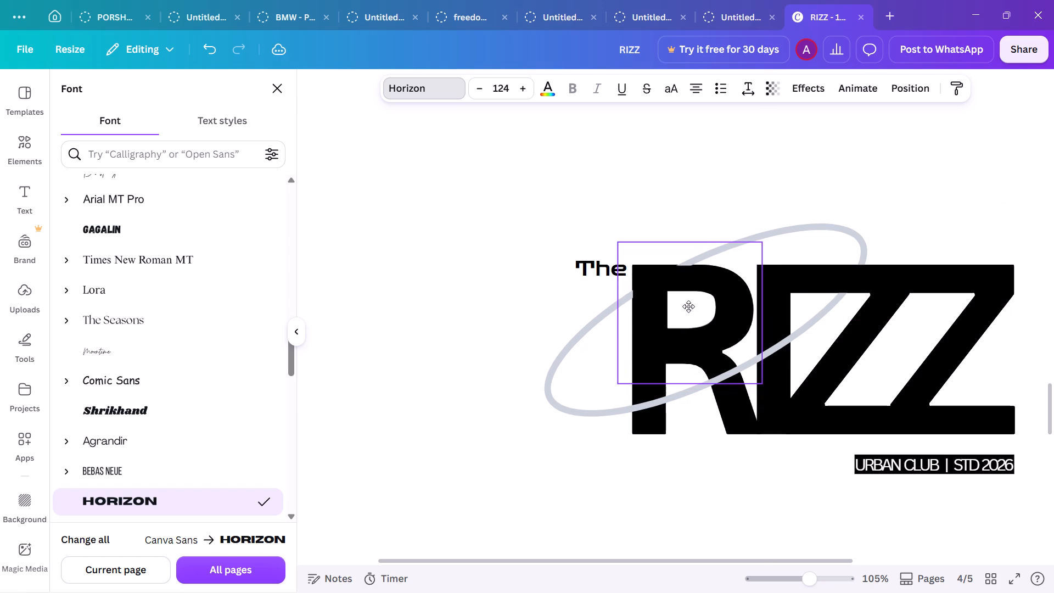
{"action": "left_click_drag", "start_coordinate": [688, 306], "coordinate": [688, 305]}
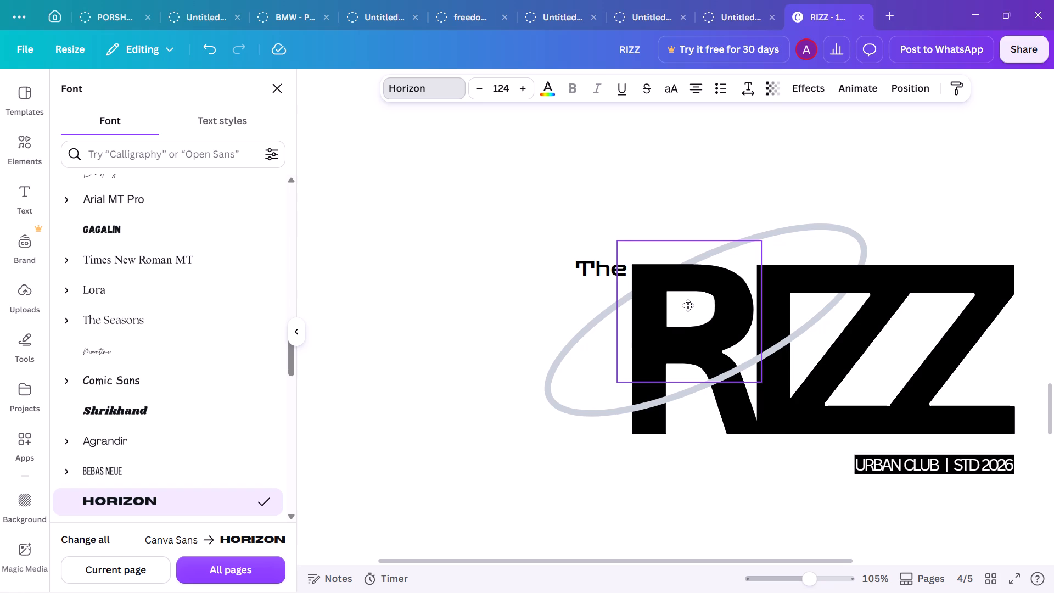
{"action": "left_click_drag", "start_coordinate": [688, 305], "coordinate": [687, 304]}
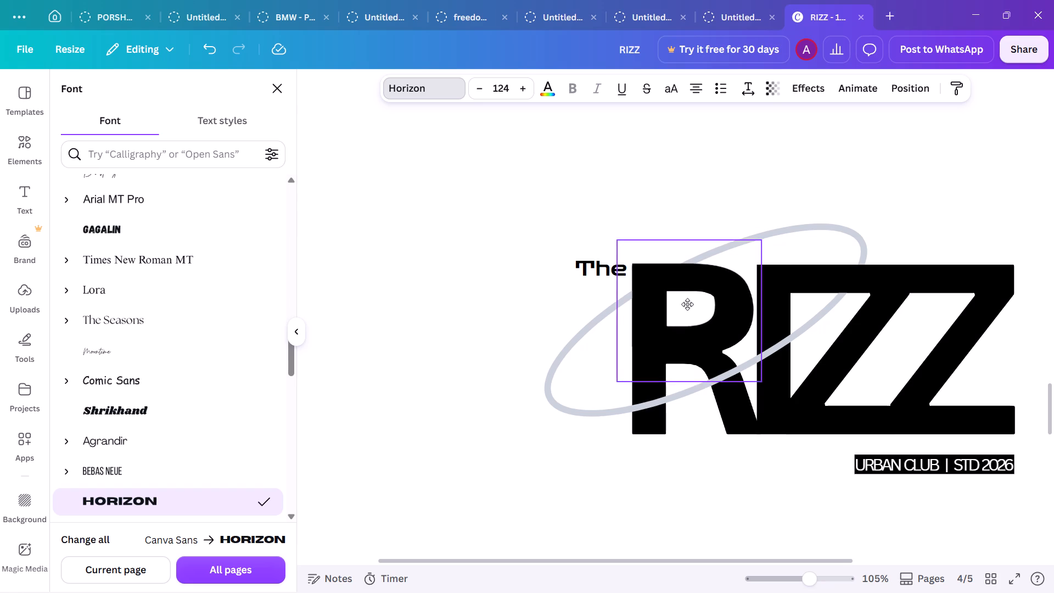
{"action": "left_click_drag", "start_coordinate": [687, 304], "coordinate": [492, 398]}
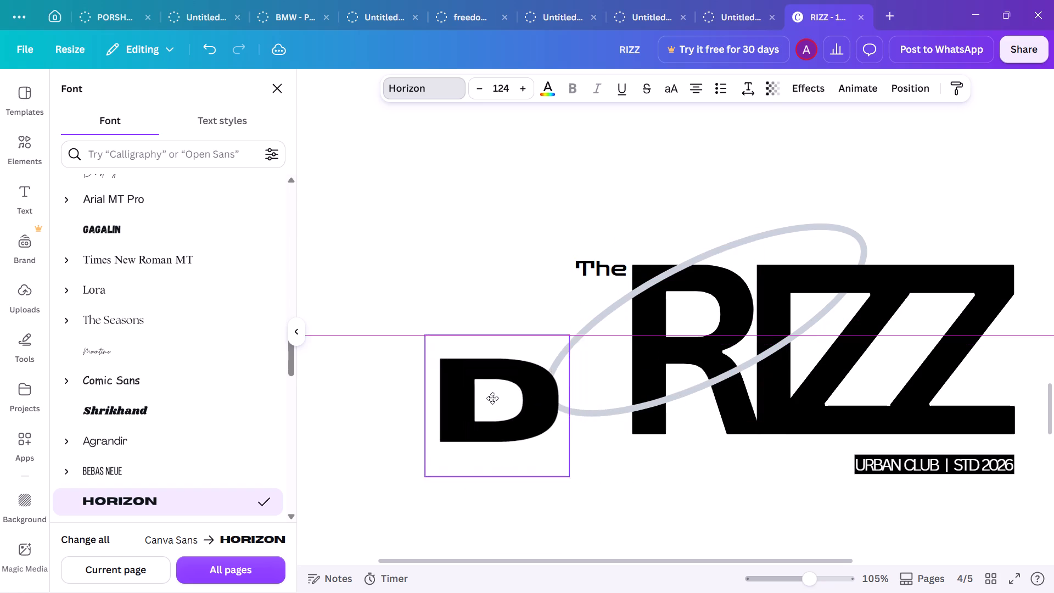
{"action": "left_click_drag", "start_coordinate": [492, 398], "coordinate": [688, 306]}
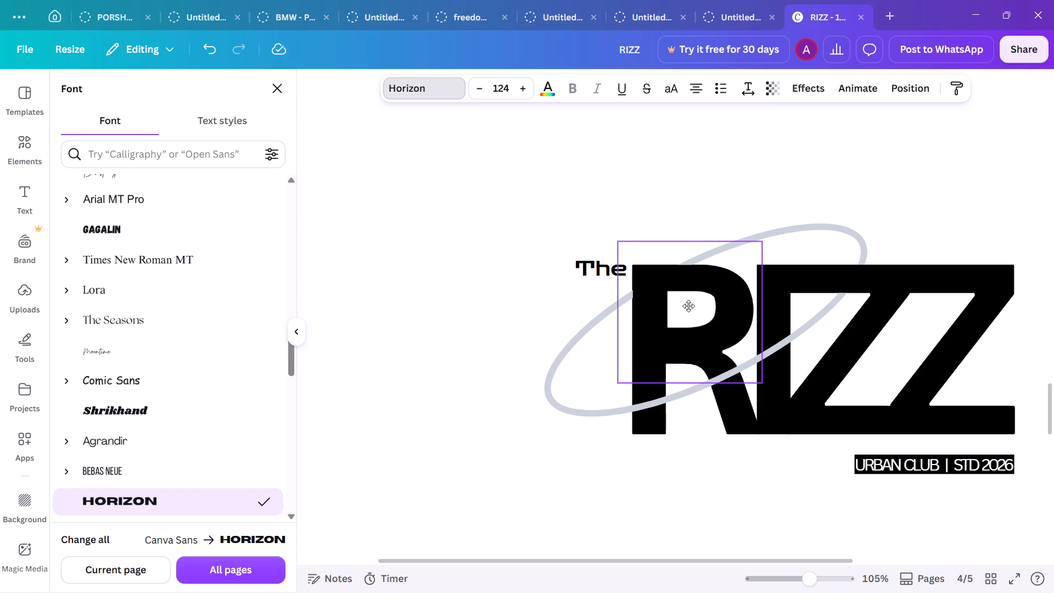
{"action": "left_click_drag", "start_coordinate": [688, 306], "coordinate": [688, 305]}
{"action": "left_click", "coordinate": [403, 253]}
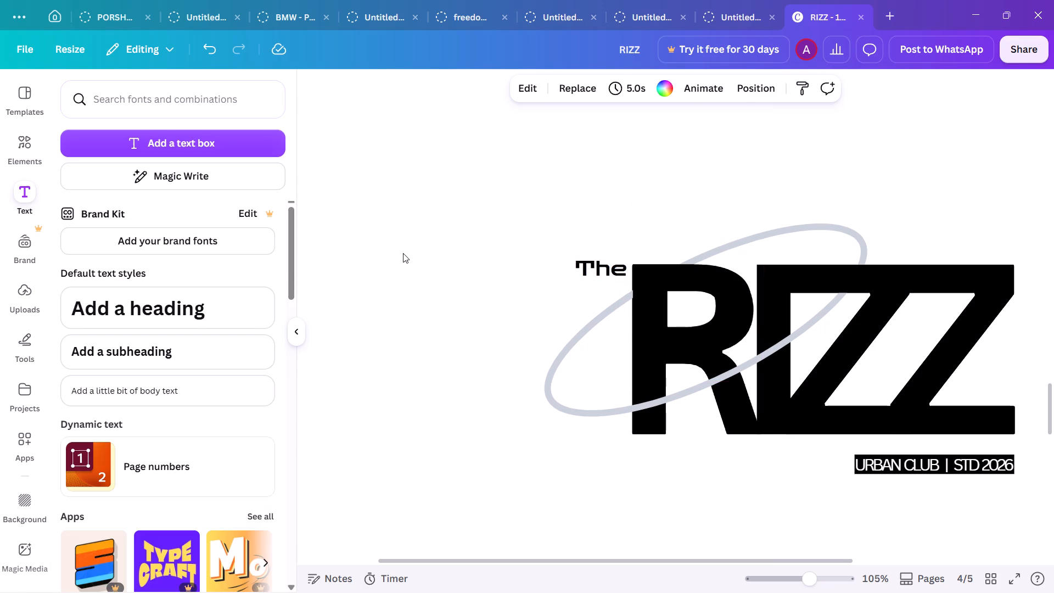
{"action": "left_click", "coordinate": [401, 310]}
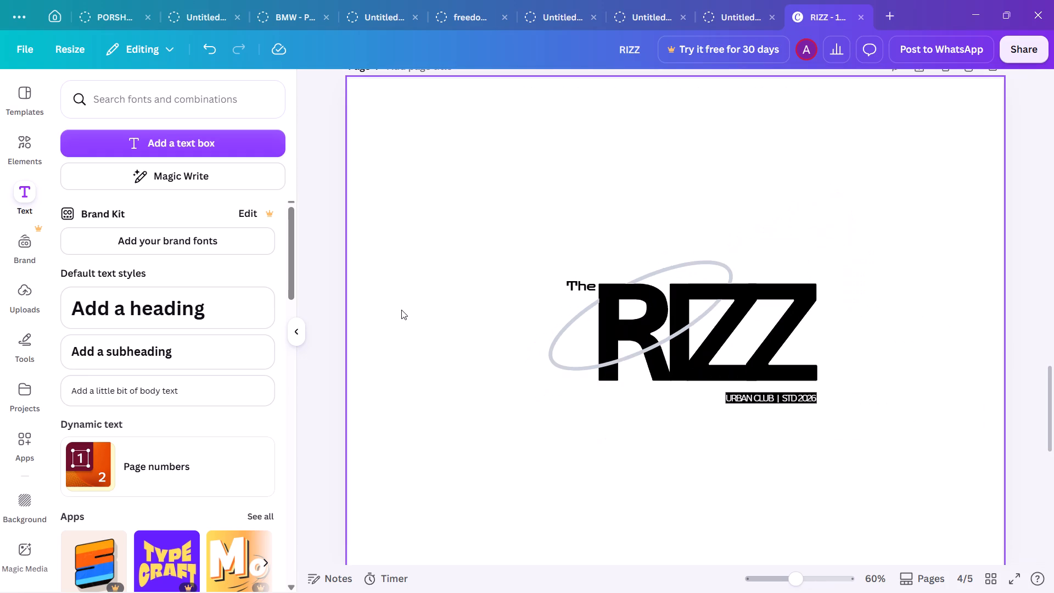
Try the ring's light grey on the D over the R, and settle on bright blue from the design colours.
{"action": "left_click", "coordinate": [617, 311]}
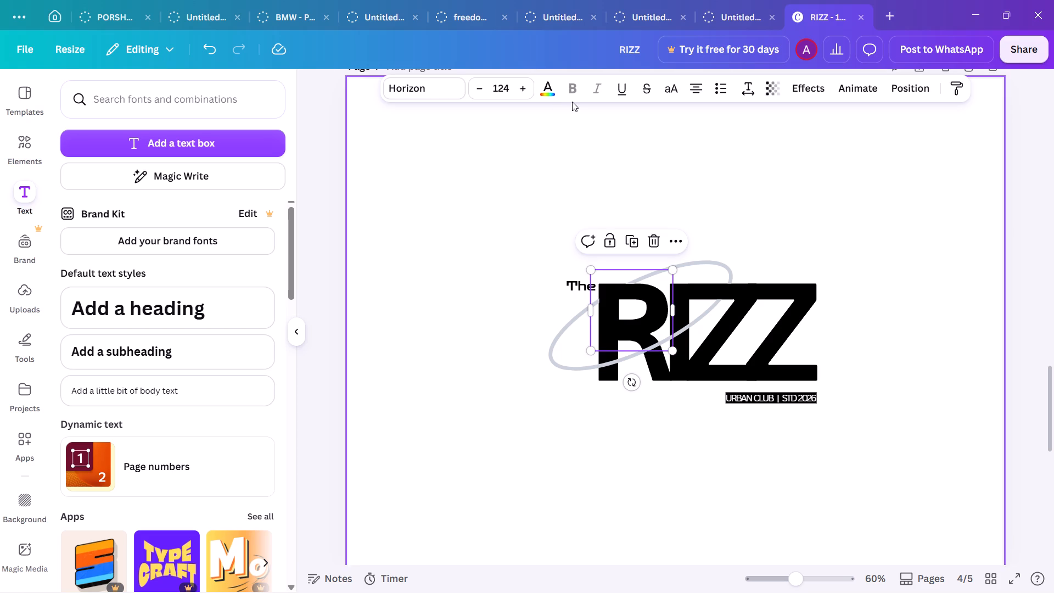
{"action": "left_click", "coordinate": [547, 96]}
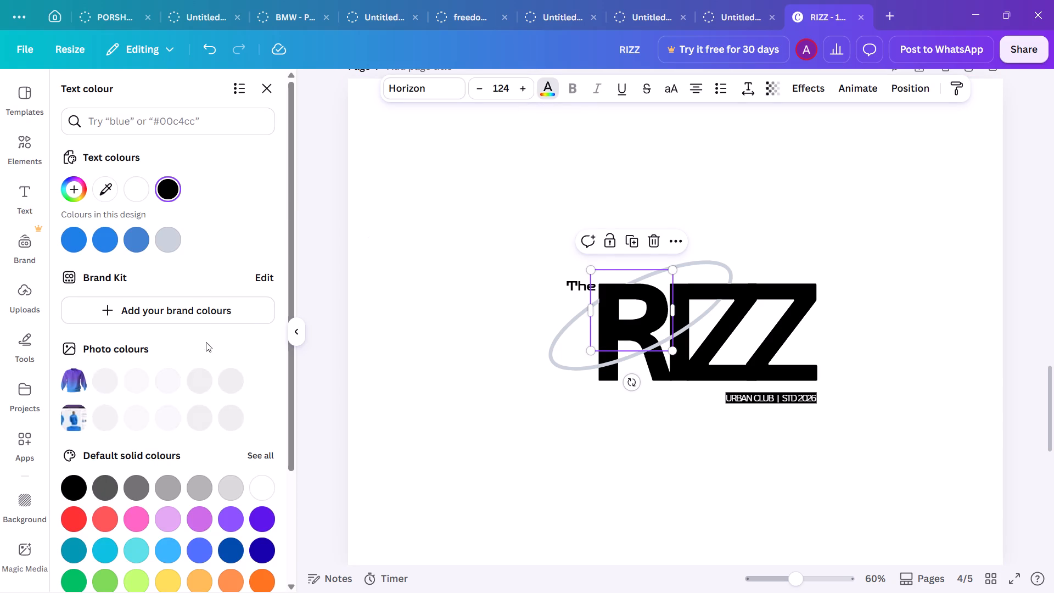
{"action": "left_click", "coordinate": [161, 248]}
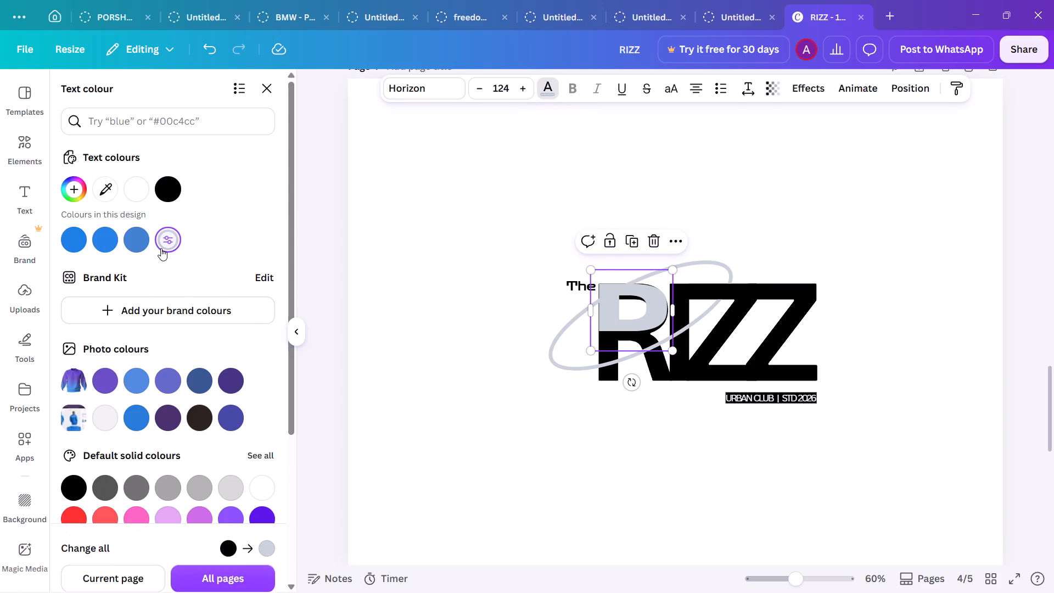
{"action": "left_click", "coordinate": [106, 235]}
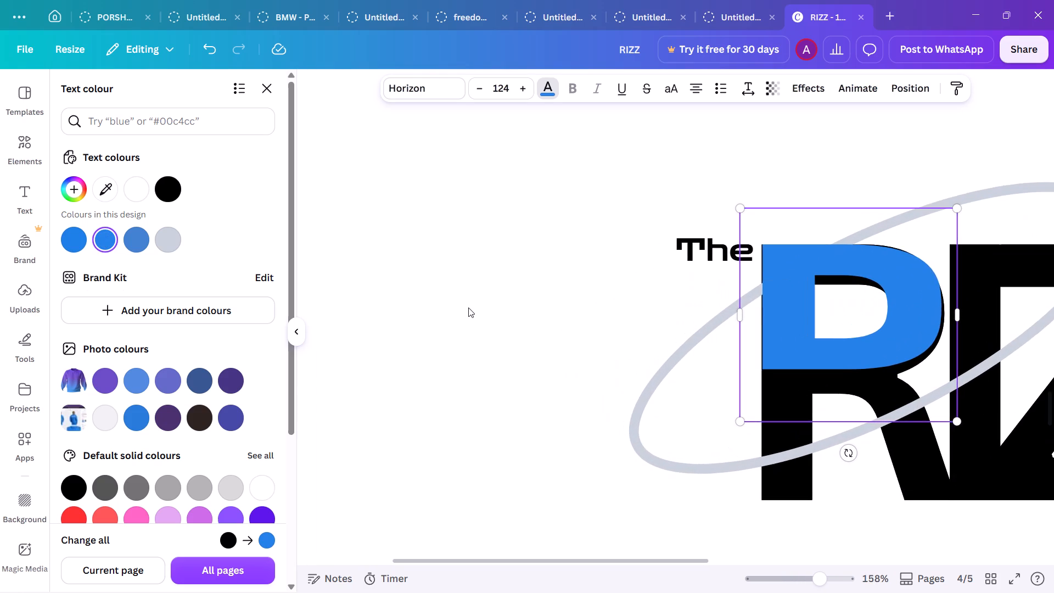
Fine-tune the blue D's position against the R's bowl, aligning it with the stem's outer edge and the letter's top.
{"action": "left_click_drag", "start_coordinate": [792, 329], "coordinate": [792, 345]}
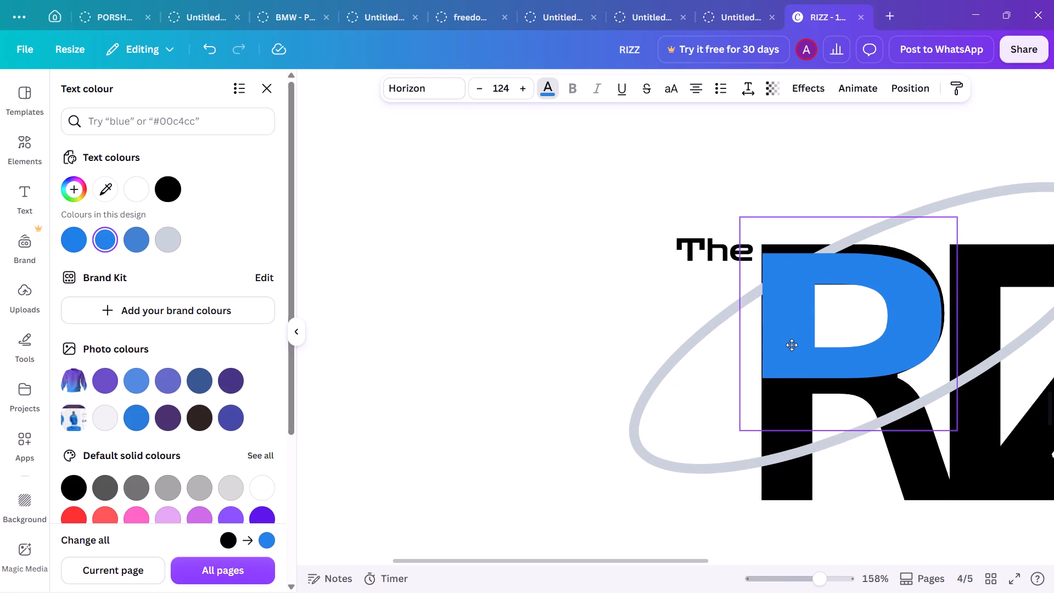
{"action": "left_click_drag", "start_coordinate": [792, 345], "coordinate": [791, 346]}
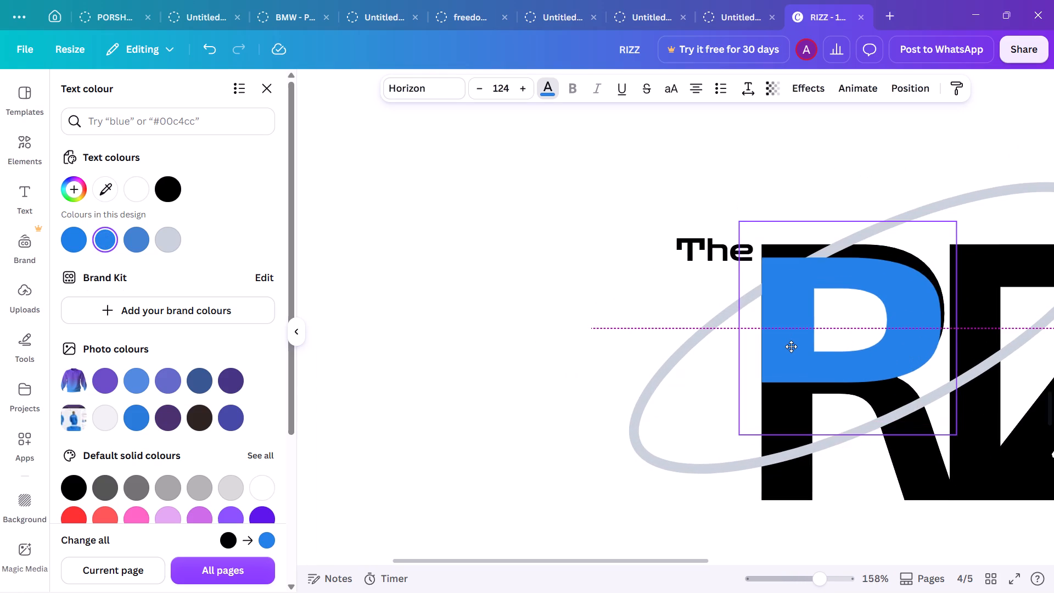
{"action": "left_click_drag", "start_coordinate": [791, 346], "coordinate": [790, 345]}
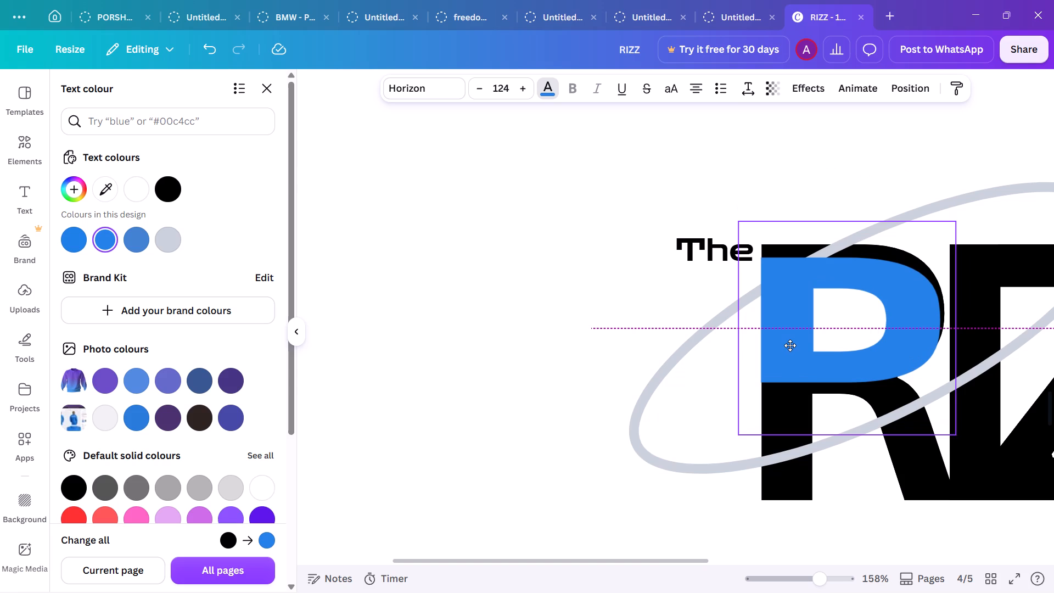
{"action": "left_click_drag", "start_coordinate": [790, 345], "coordinate": [791, 335]}
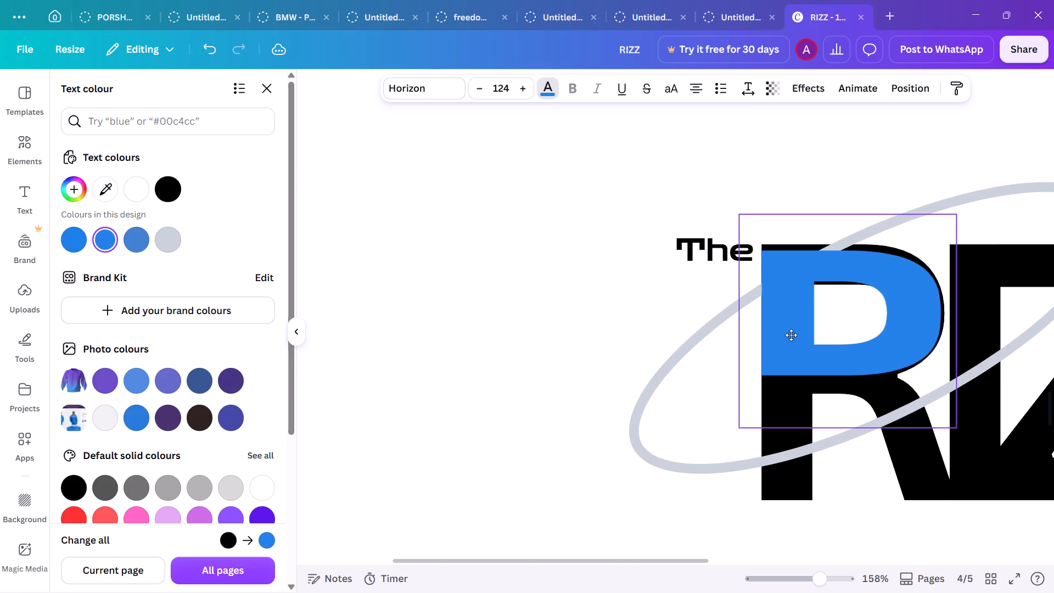
{"action": "left_click_drag", "start_coordinate": [791, 335], "coordinate": [789, 339]}
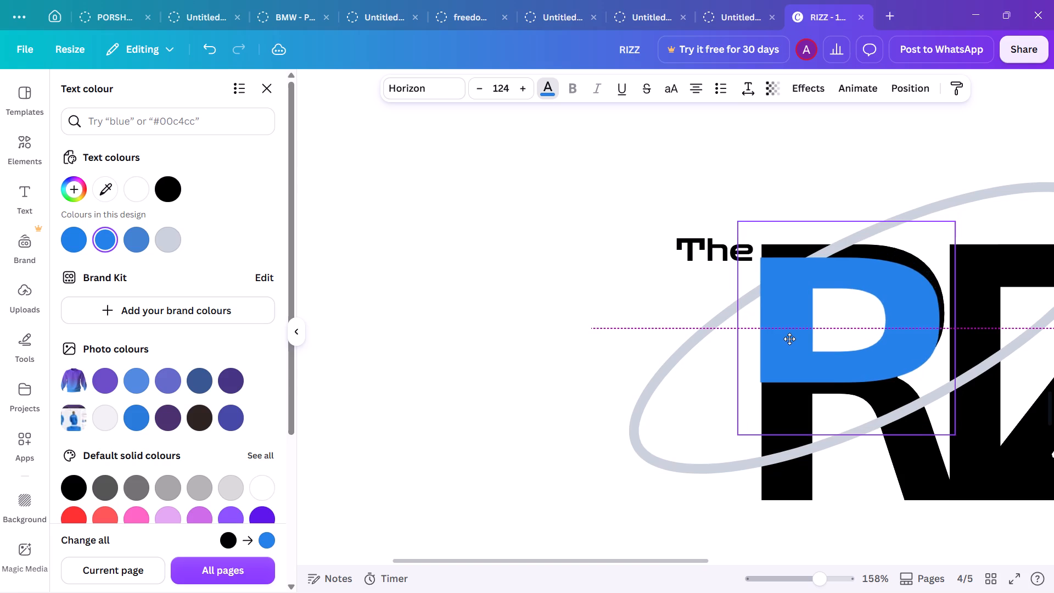
{"action": "left_click_drag", "start_coordinate": [789, 339], "coordinate": [789, 338]}
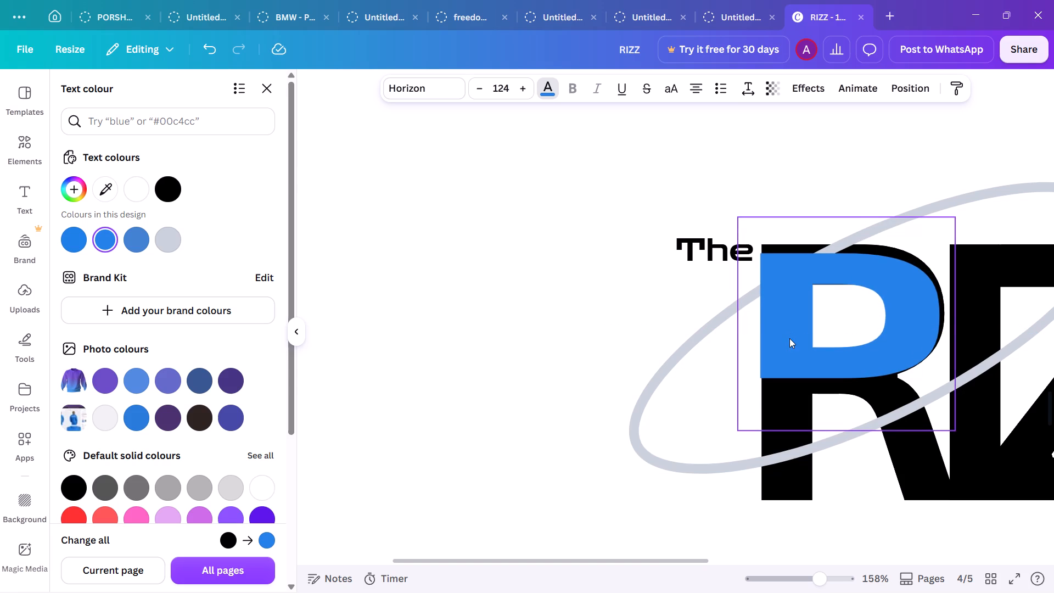
{"action": "left_click_drag", "start_coordinate": [786, 318], "coordinate": [793, 309]}
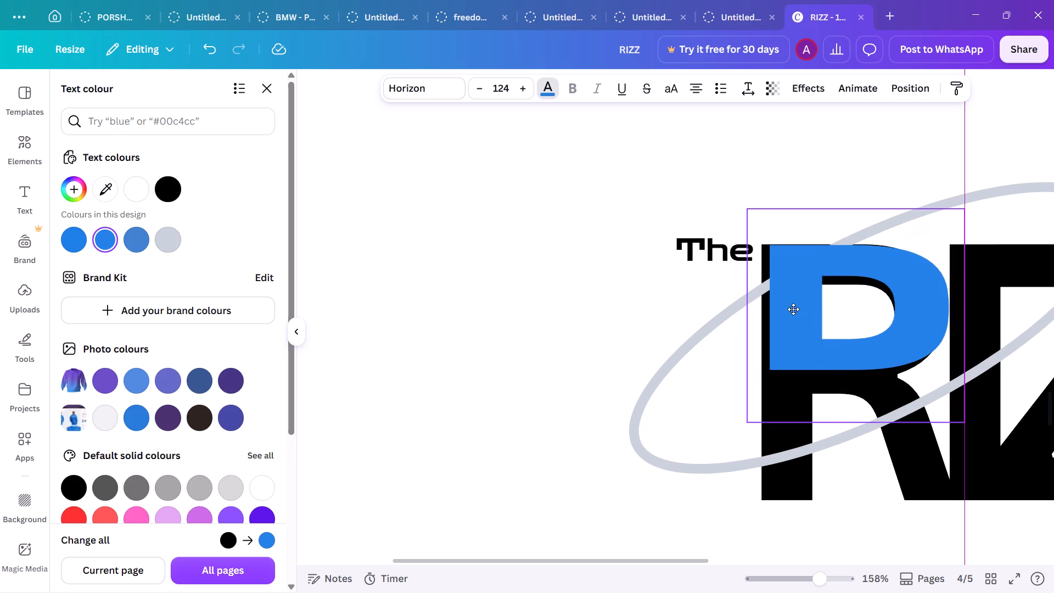
{"action": "left_click_drag", "start_coordinate": [793, 309], "coordinate": [787, 310]}
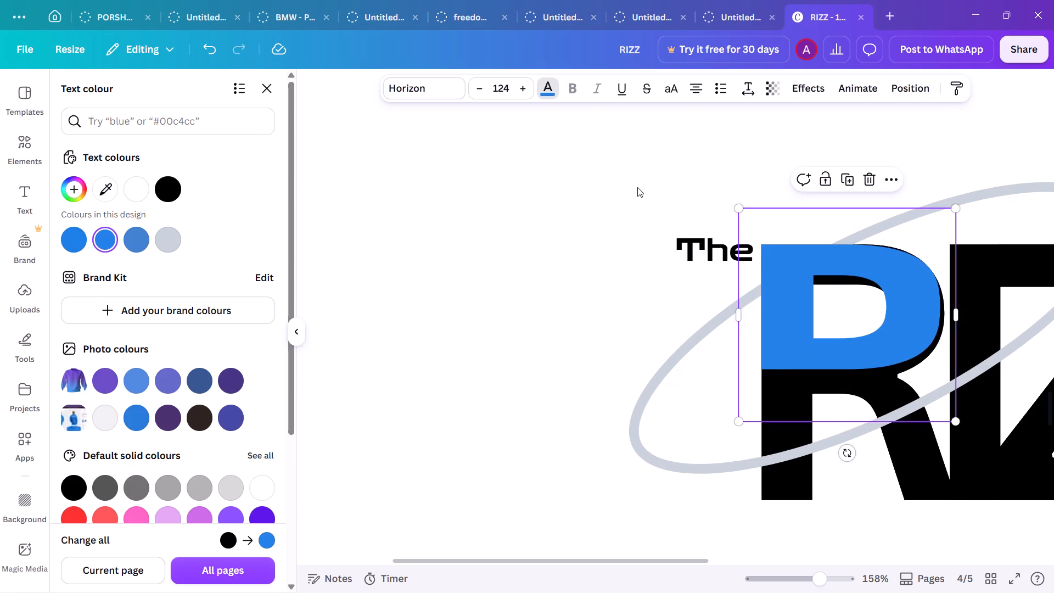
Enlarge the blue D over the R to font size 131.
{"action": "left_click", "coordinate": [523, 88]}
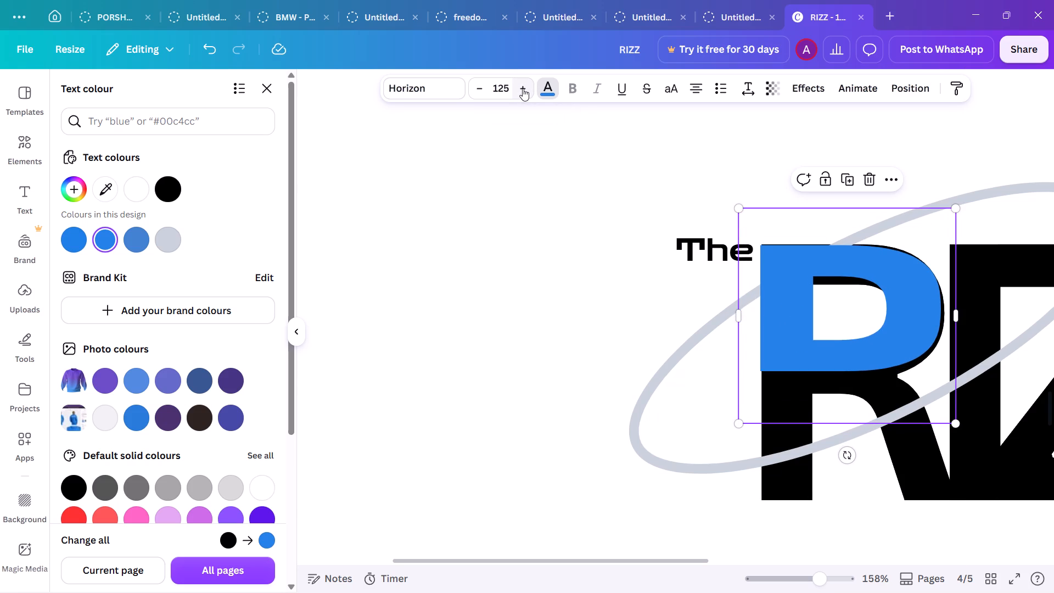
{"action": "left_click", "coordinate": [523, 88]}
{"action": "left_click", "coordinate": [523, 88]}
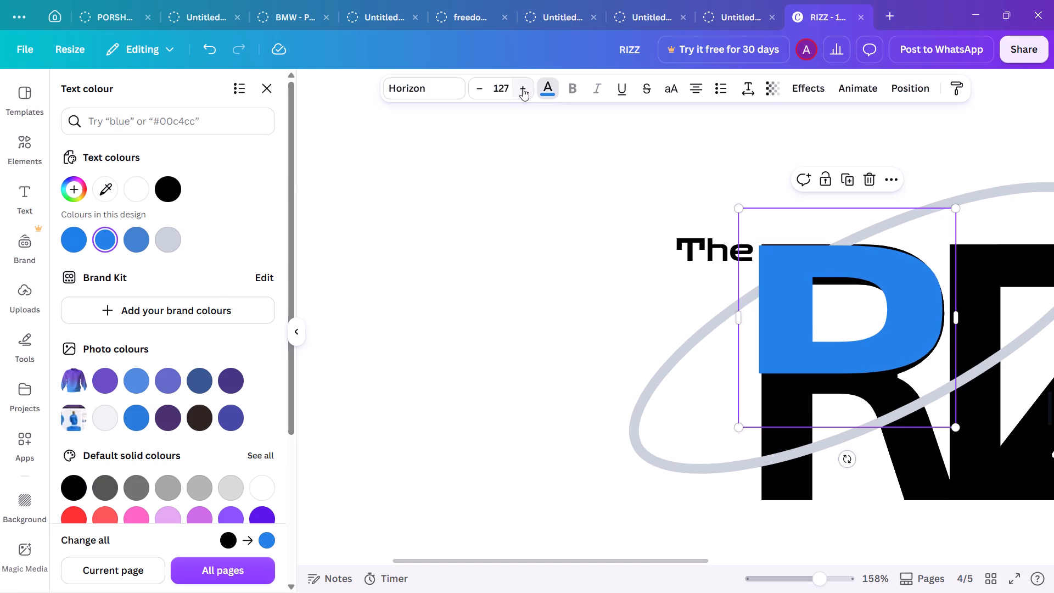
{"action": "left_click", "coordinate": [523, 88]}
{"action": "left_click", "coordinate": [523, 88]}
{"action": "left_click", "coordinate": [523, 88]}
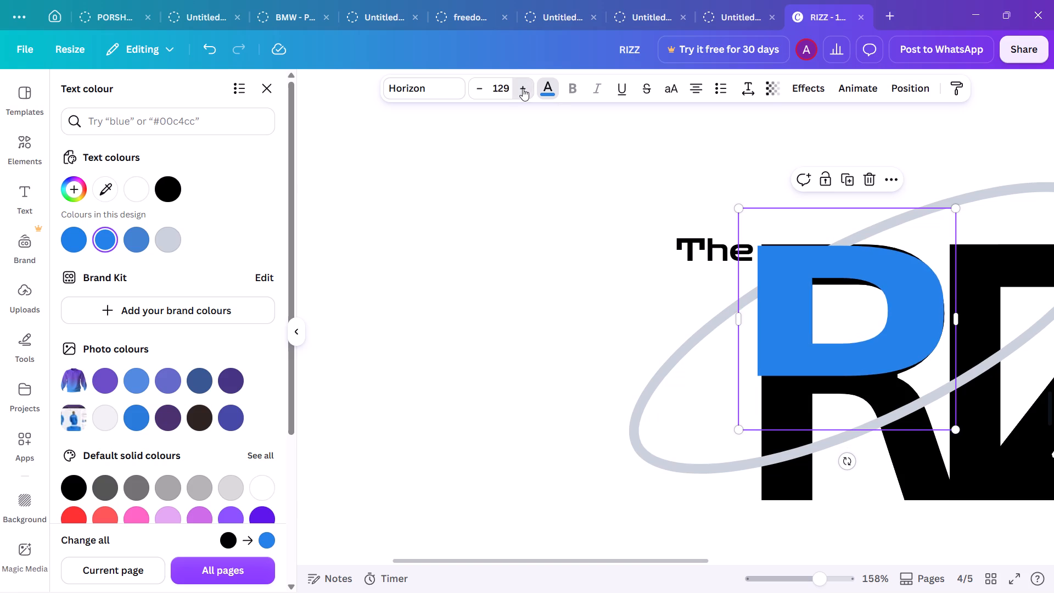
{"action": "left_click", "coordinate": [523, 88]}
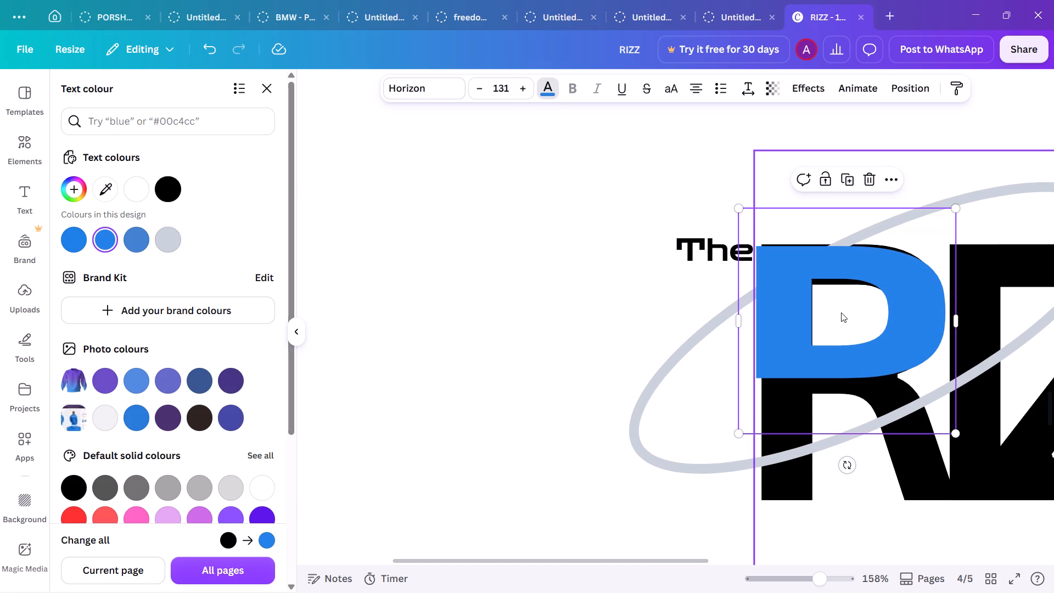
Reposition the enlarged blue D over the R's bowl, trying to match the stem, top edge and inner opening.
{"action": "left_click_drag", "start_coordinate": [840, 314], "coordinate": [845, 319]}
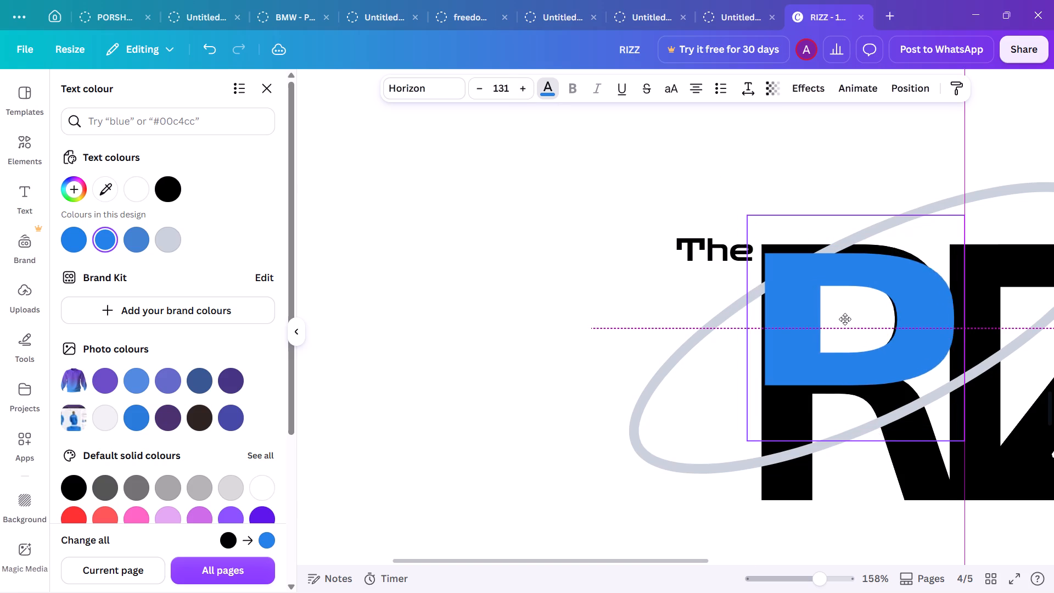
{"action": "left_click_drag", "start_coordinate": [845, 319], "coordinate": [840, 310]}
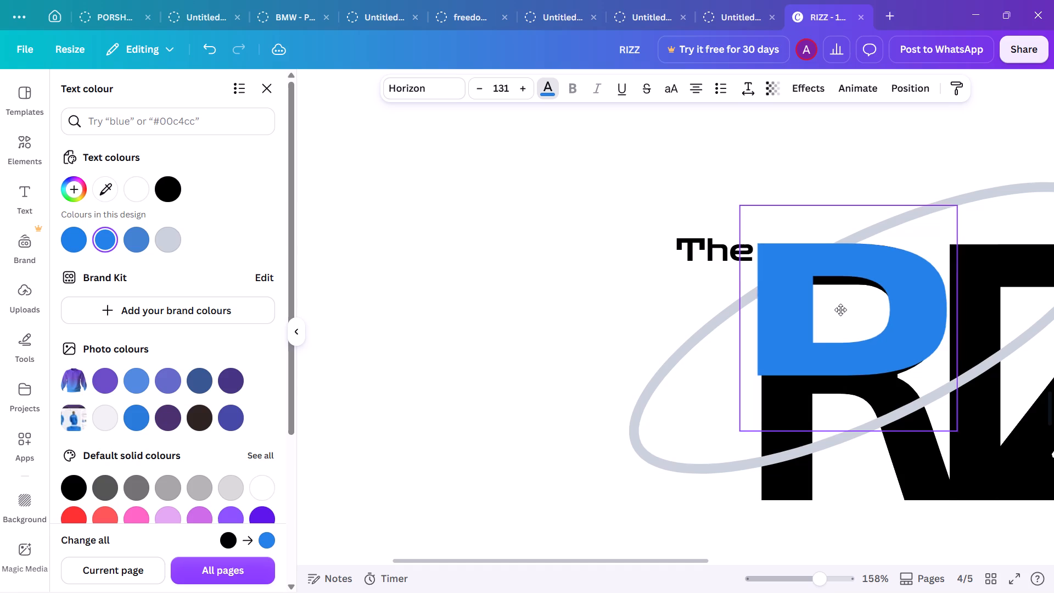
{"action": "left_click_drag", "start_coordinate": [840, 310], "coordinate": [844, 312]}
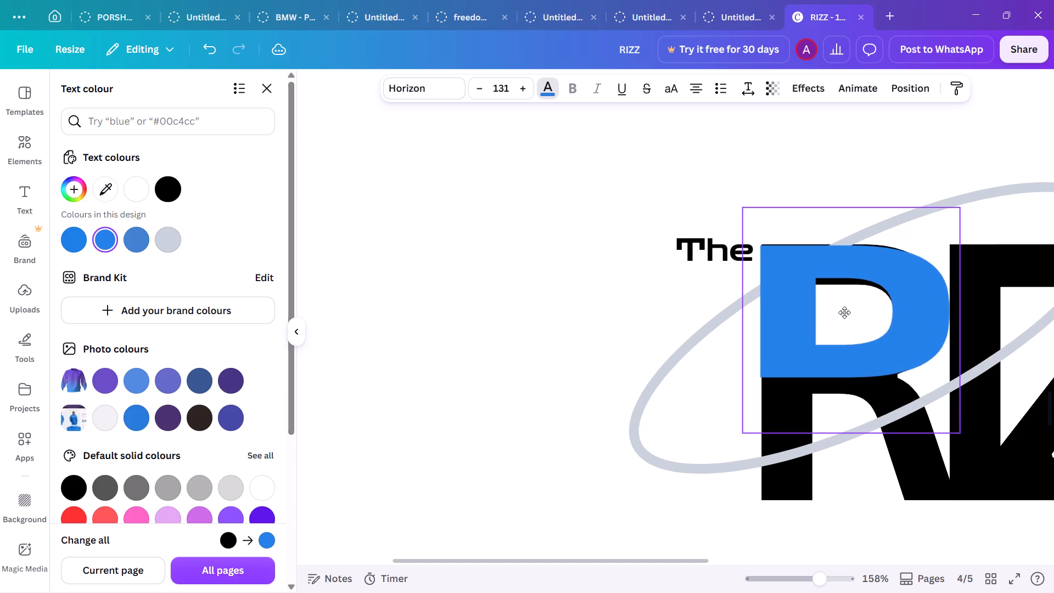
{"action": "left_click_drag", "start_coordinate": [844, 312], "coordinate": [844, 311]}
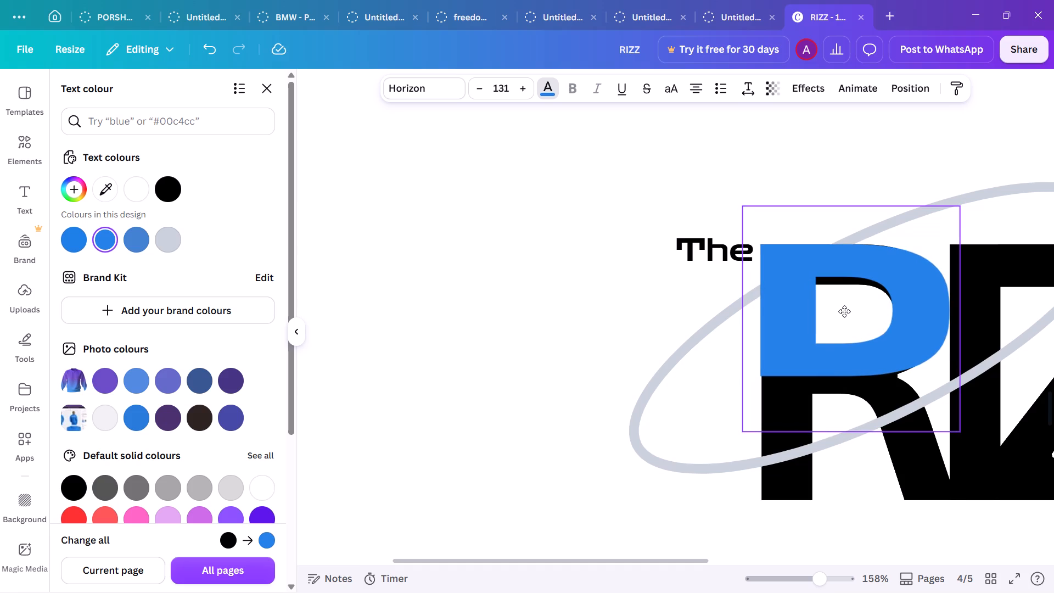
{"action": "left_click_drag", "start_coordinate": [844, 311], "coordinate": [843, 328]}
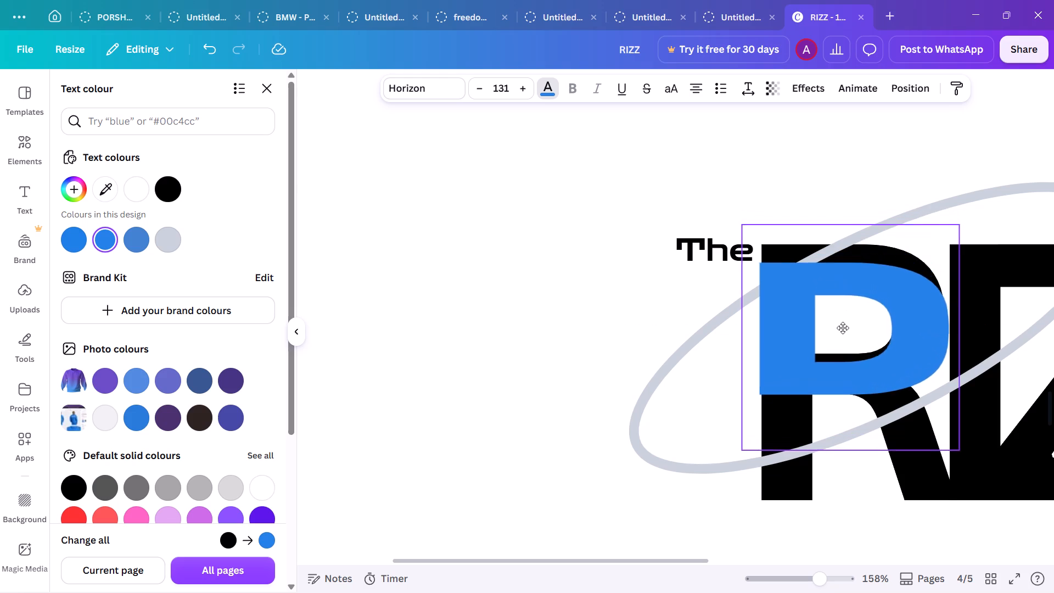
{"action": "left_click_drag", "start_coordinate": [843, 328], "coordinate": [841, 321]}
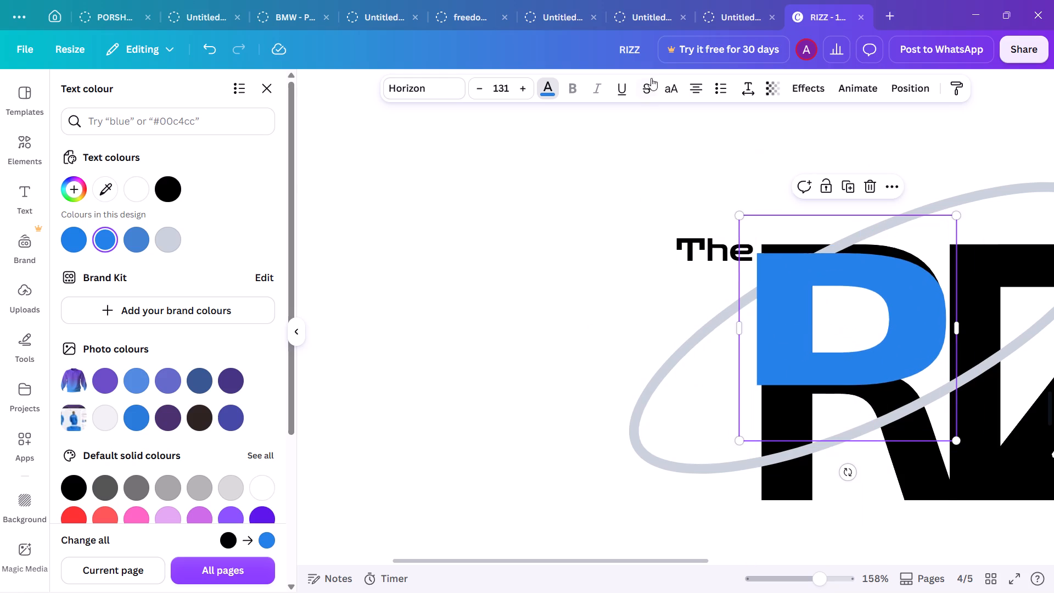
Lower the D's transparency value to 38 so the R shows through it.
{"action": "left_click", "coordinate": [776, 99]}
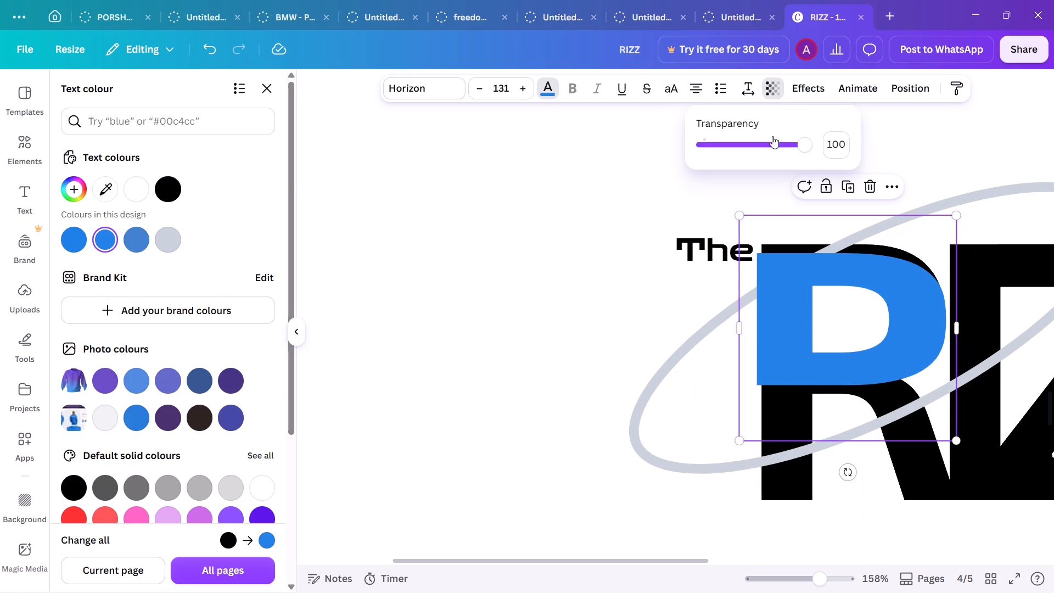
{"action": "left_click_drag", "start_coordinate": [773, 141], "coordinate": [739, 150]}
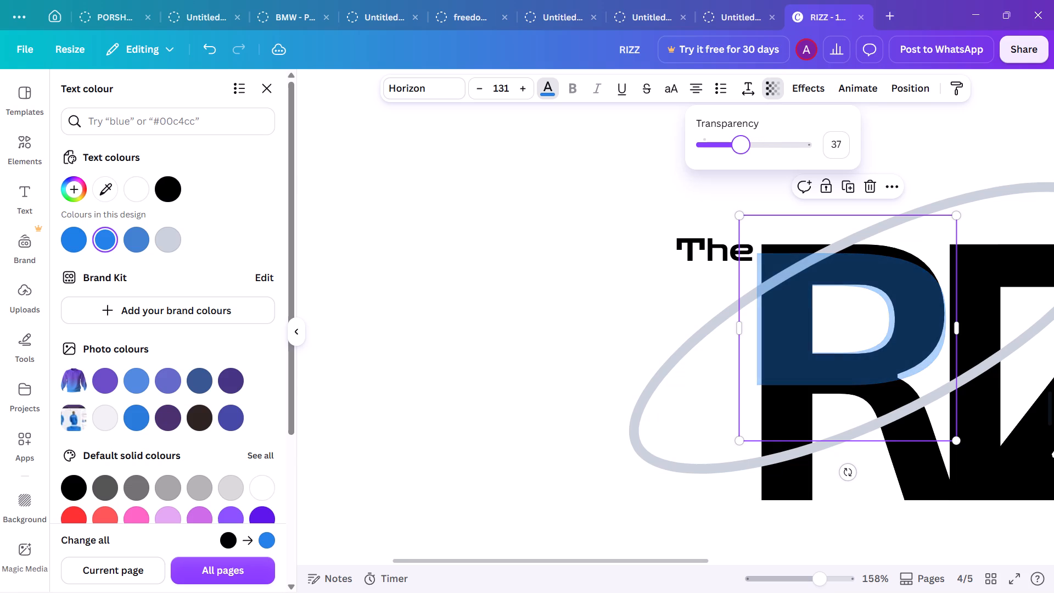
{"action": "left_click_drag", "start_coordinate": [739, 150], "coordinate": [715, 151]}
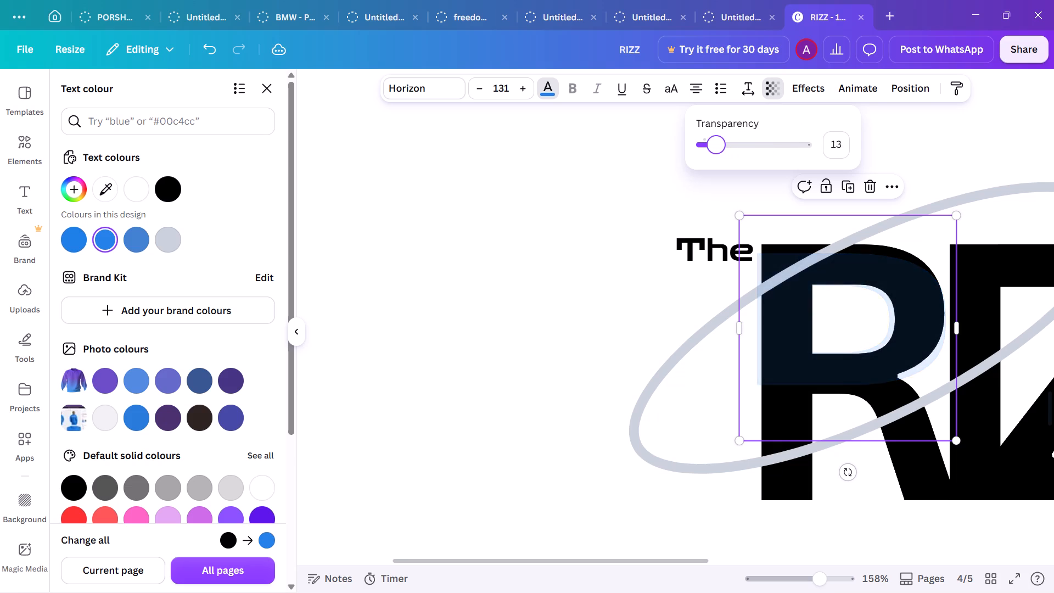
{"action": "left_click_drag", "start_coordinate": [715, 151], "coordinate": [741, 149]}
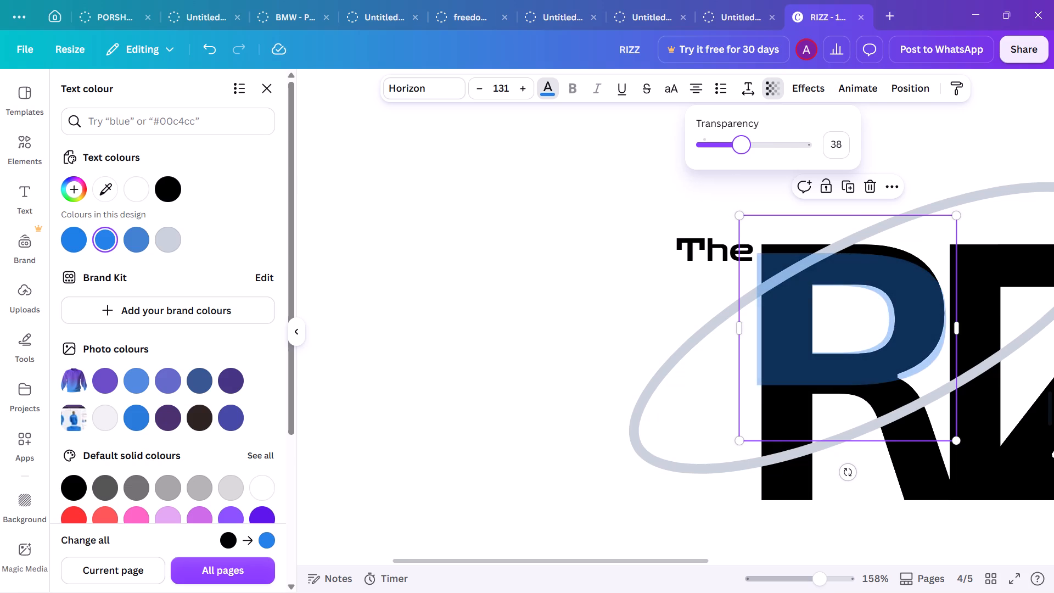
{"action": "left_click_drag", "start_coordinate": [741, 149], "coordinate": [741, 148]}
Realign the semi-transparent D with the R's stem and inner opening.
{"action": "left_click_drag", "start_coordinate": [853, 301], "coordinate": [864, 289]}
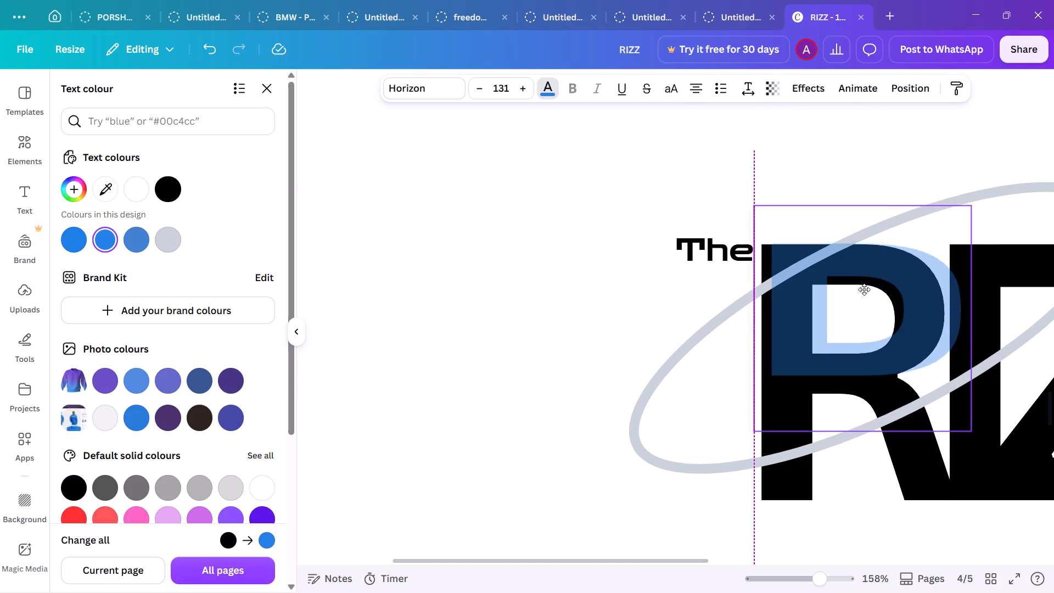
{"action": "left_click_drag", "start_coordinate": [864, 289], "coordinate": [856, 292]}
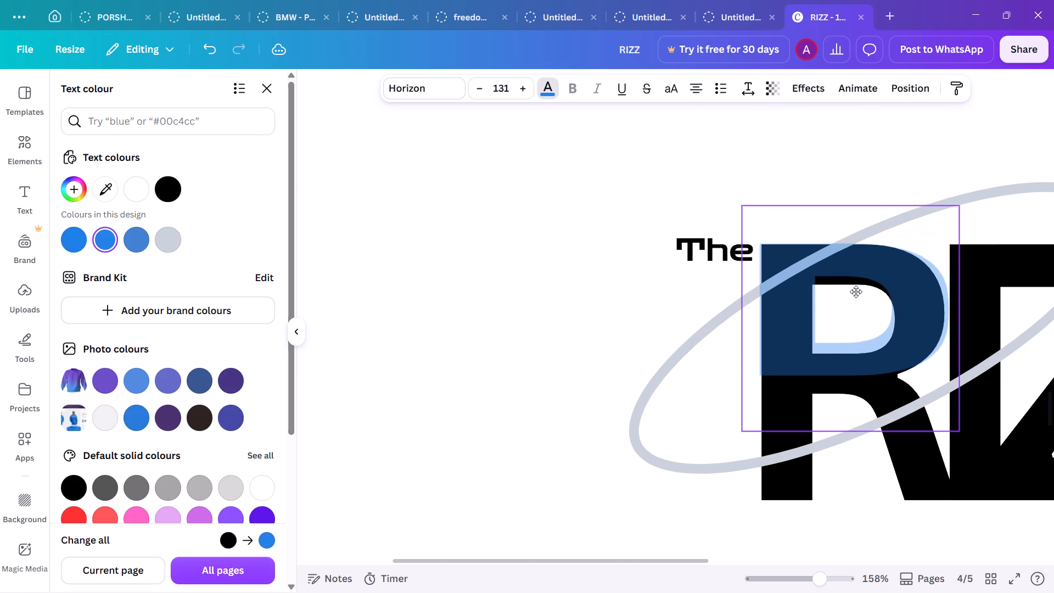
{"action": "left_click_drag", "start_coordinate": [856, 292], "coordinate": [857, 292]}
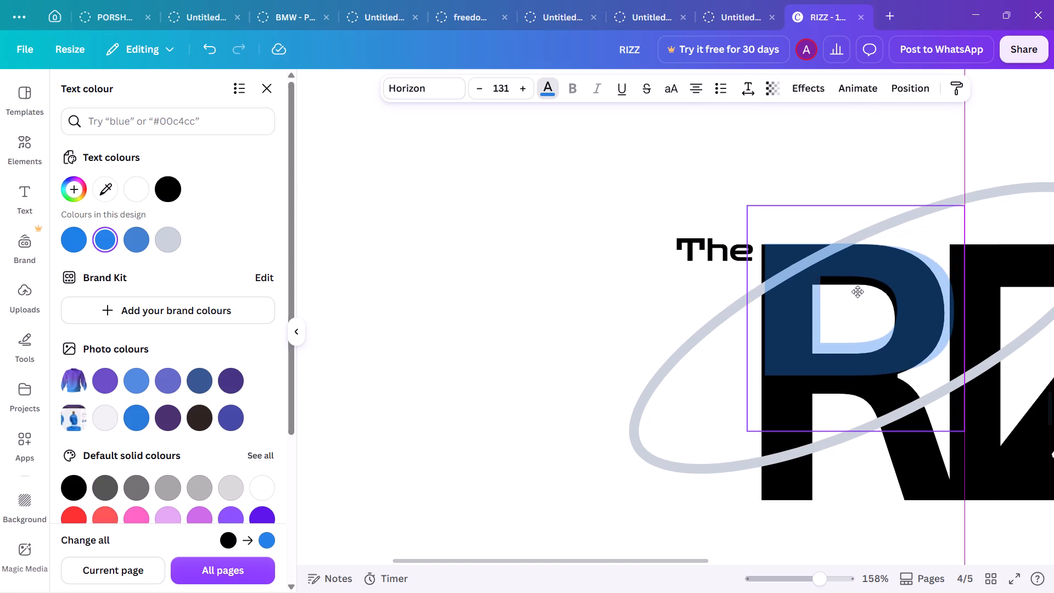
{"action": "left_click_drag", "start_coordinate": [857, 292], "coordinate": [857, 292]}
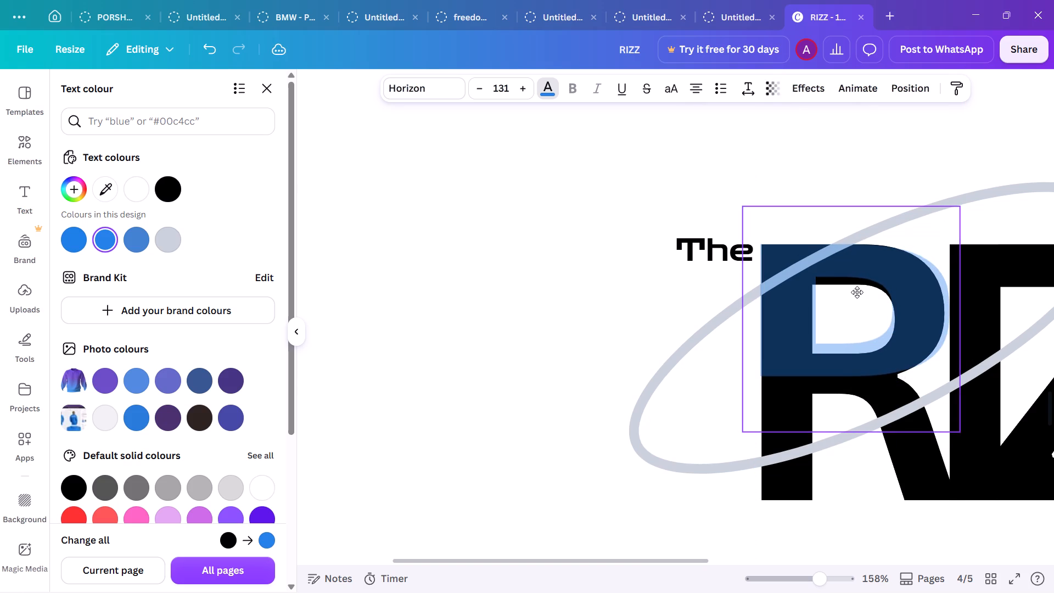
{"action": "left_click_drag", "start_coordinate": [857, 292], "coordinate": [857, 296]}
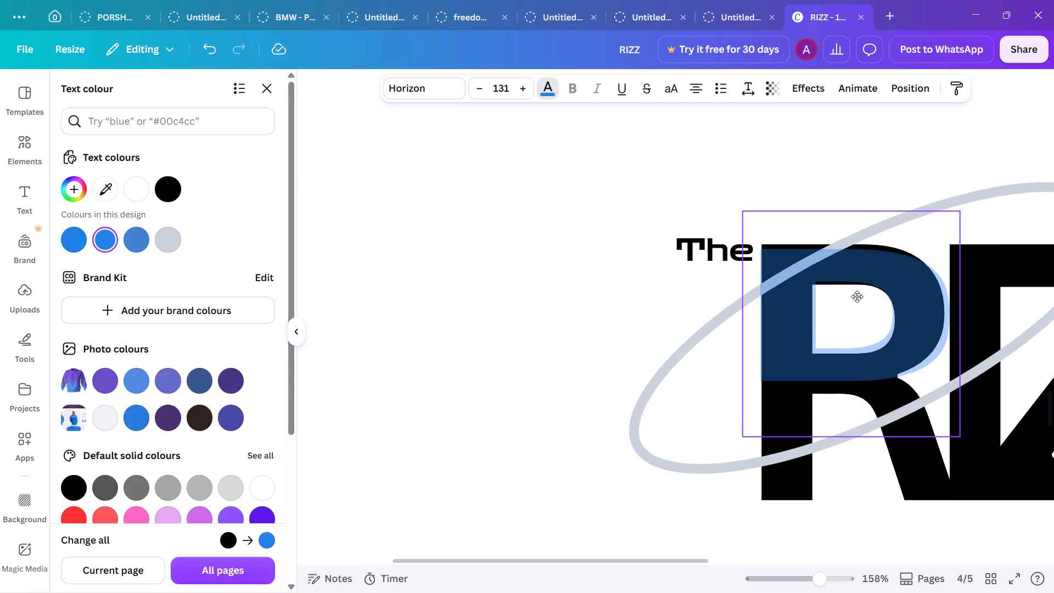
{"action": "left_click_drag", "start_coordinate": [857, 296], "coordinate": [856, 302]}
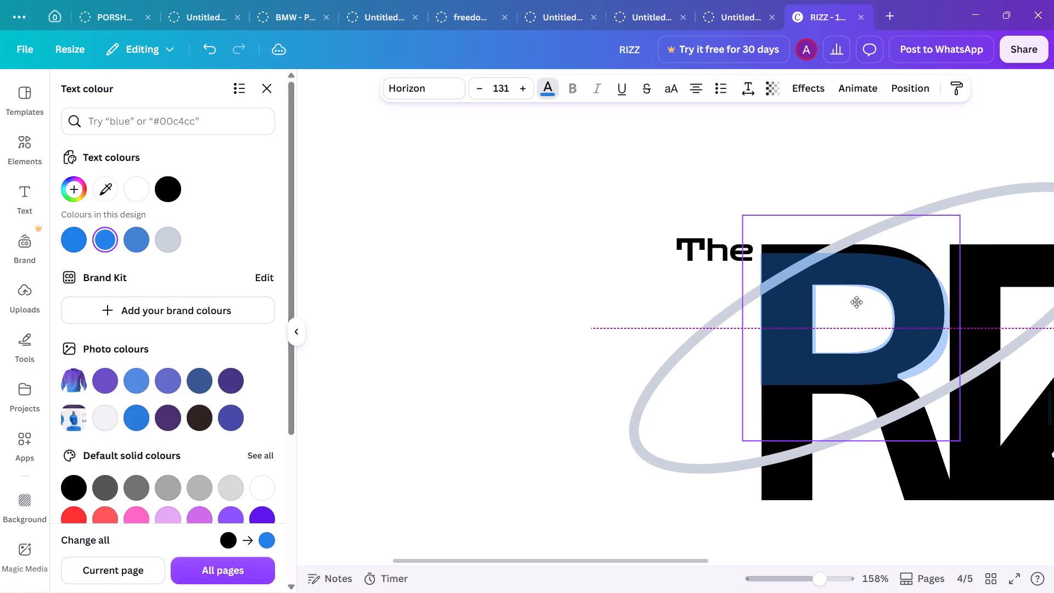
Move the D off the R onto the empty area beside the logo and delete it.
{"action": "left_click_drag", "start_coordinate": [856, 302], "coordinate": [503, 264]}
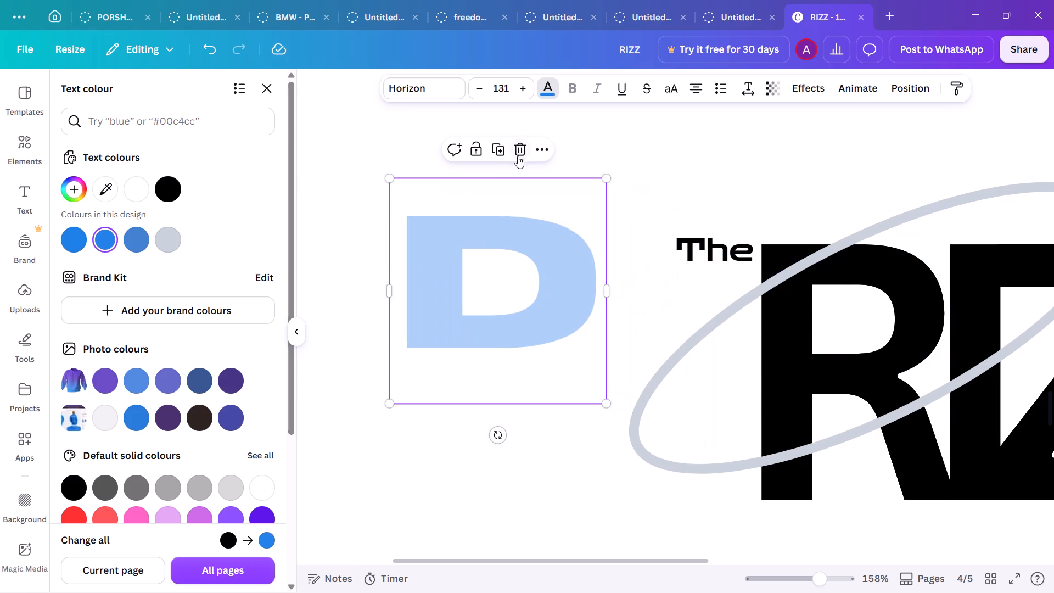
{"action": "left_click", "coordinate": [518, 155]}
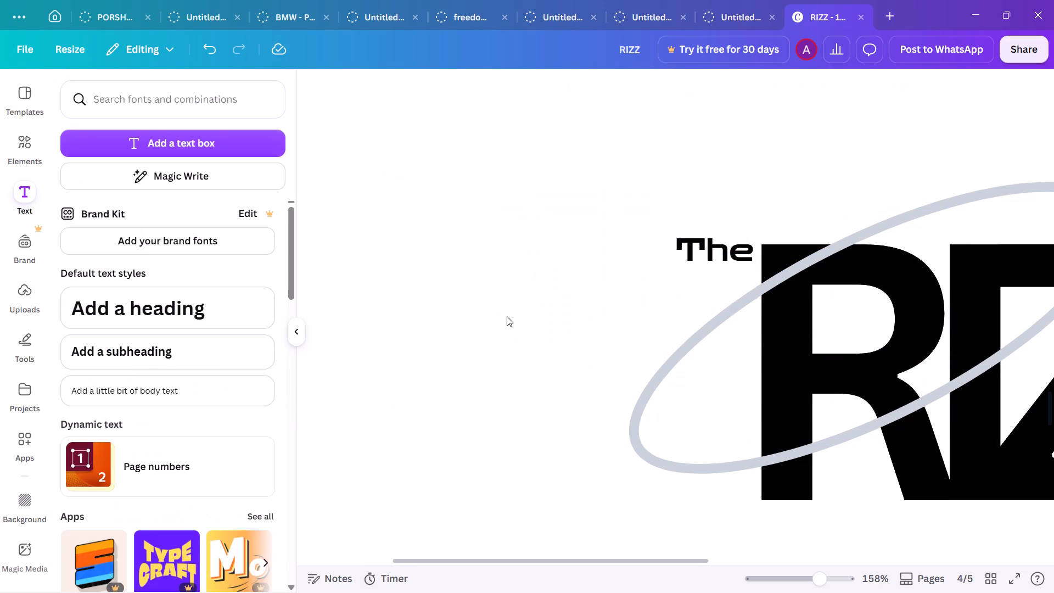
Add page numbers to all pages of the design.
{"action": "scroll", "coordinate": [507, 316], "scroll_direction": "down", "scroll_amount": 2}
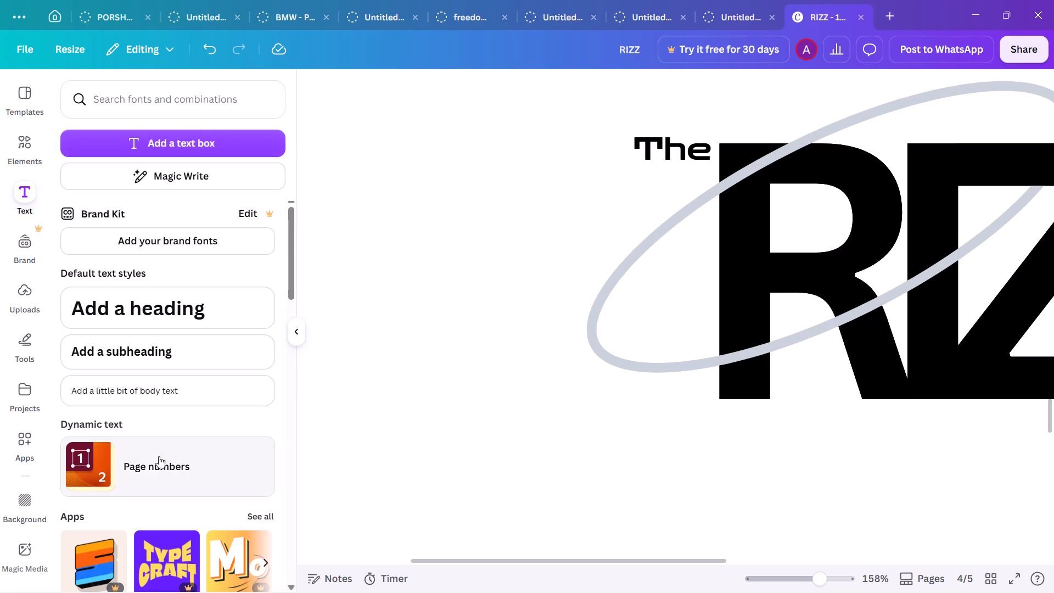
{"action": "left_click", "coordinate": [159, 456]}
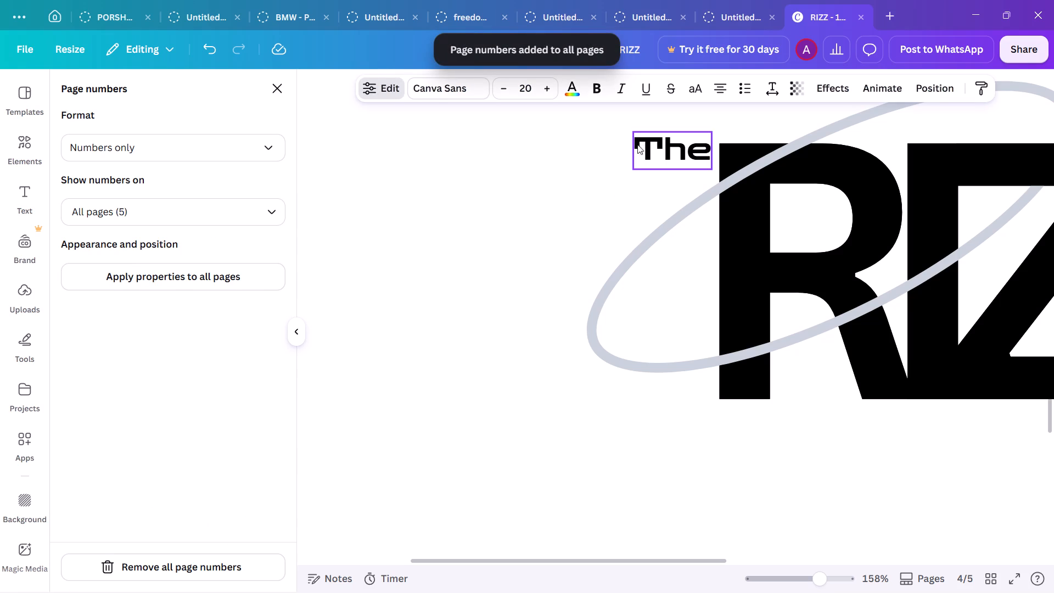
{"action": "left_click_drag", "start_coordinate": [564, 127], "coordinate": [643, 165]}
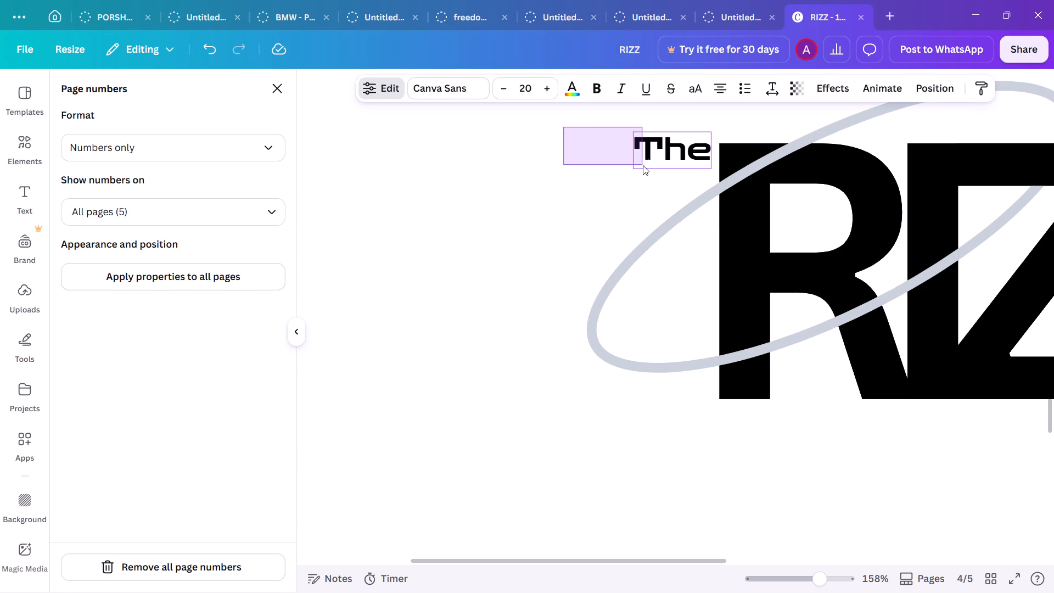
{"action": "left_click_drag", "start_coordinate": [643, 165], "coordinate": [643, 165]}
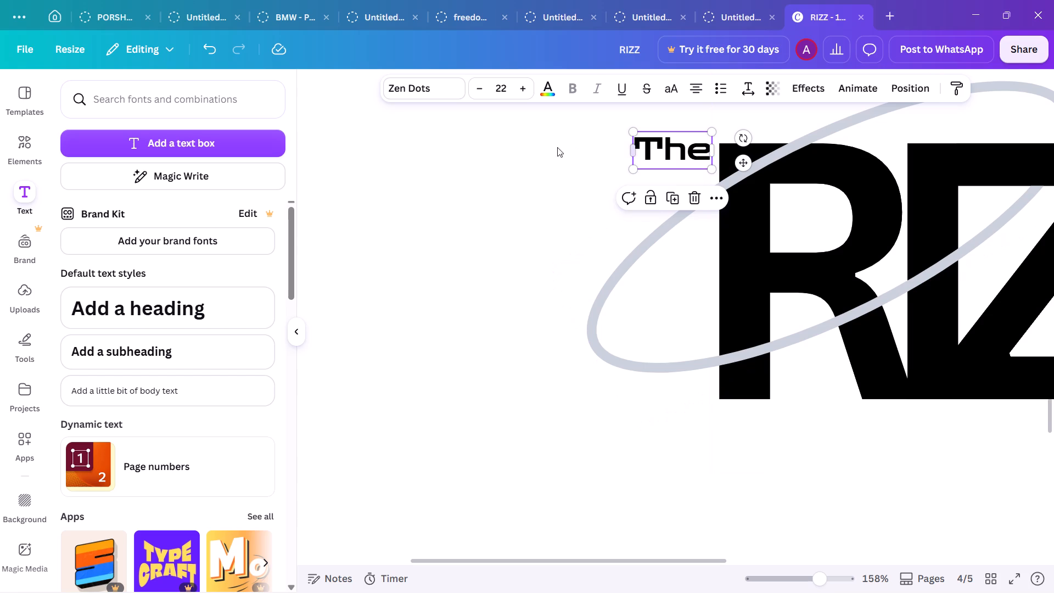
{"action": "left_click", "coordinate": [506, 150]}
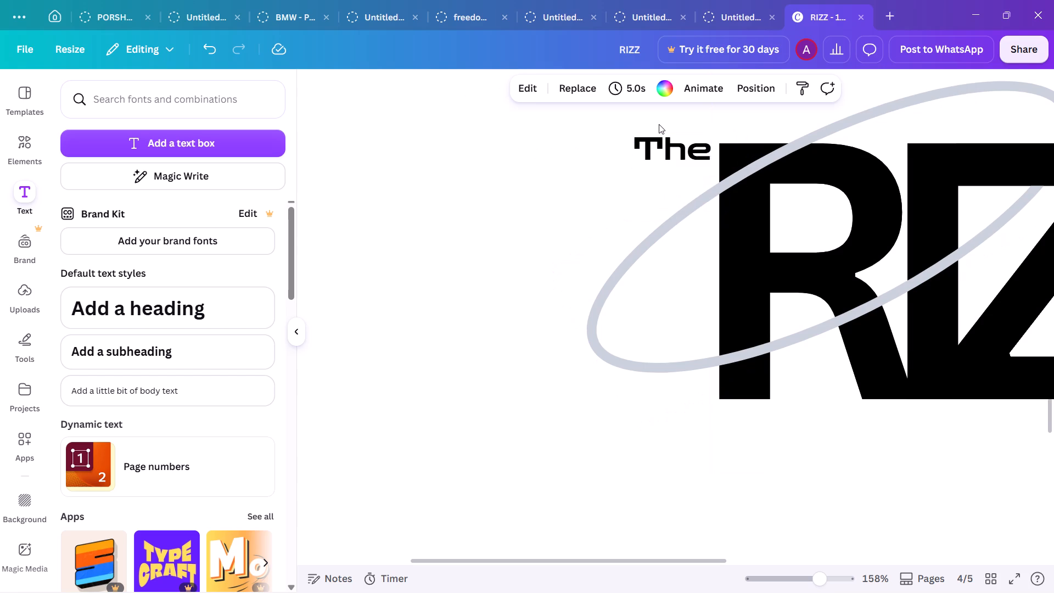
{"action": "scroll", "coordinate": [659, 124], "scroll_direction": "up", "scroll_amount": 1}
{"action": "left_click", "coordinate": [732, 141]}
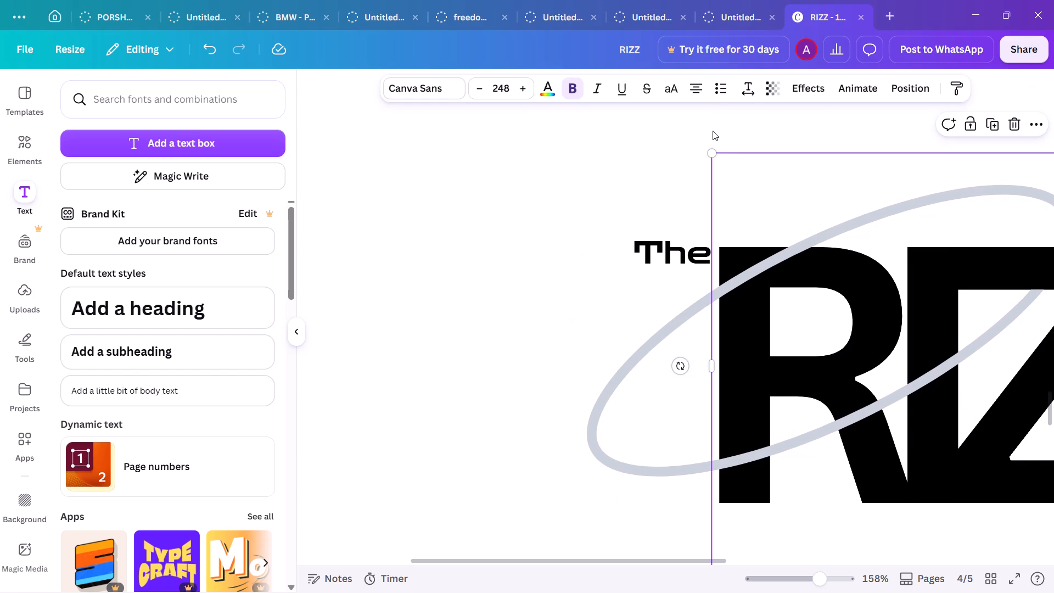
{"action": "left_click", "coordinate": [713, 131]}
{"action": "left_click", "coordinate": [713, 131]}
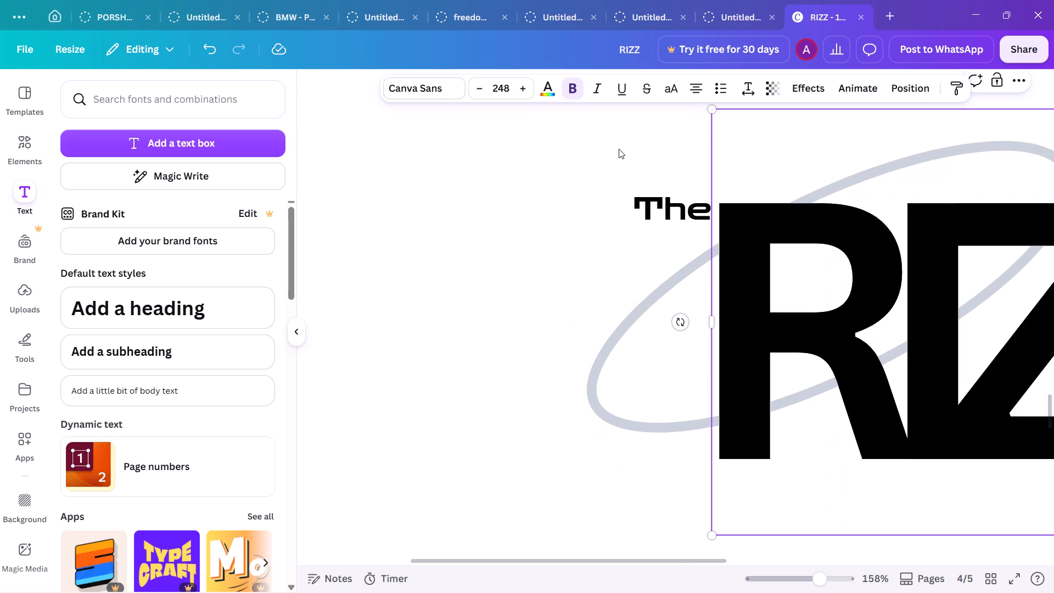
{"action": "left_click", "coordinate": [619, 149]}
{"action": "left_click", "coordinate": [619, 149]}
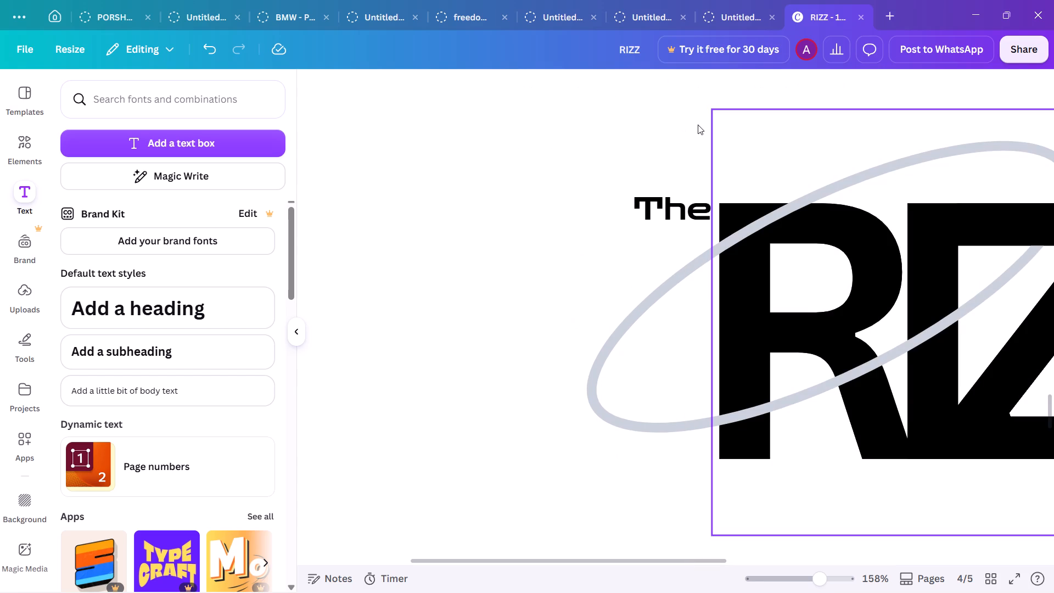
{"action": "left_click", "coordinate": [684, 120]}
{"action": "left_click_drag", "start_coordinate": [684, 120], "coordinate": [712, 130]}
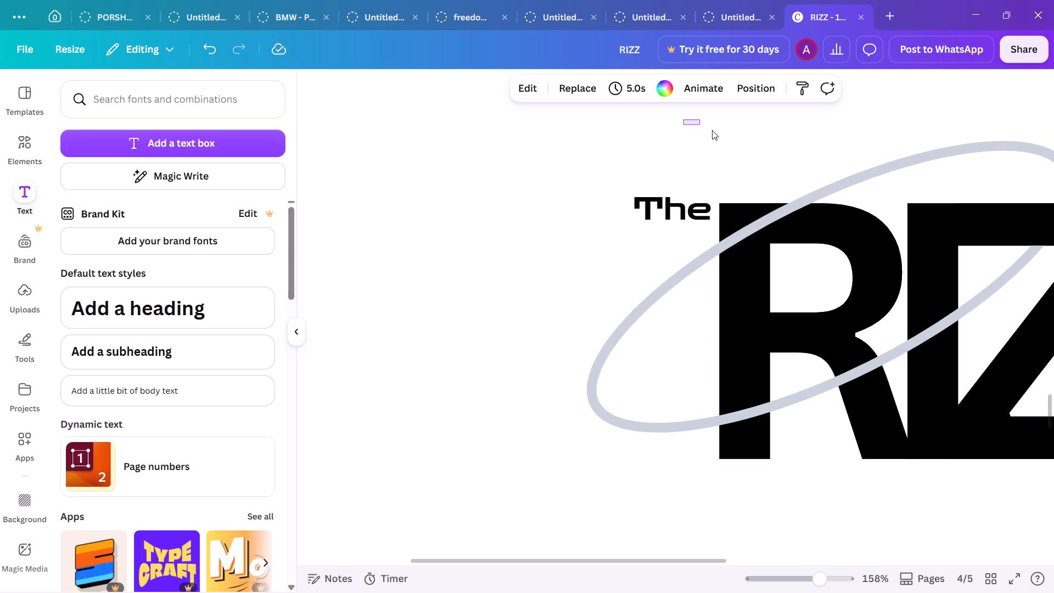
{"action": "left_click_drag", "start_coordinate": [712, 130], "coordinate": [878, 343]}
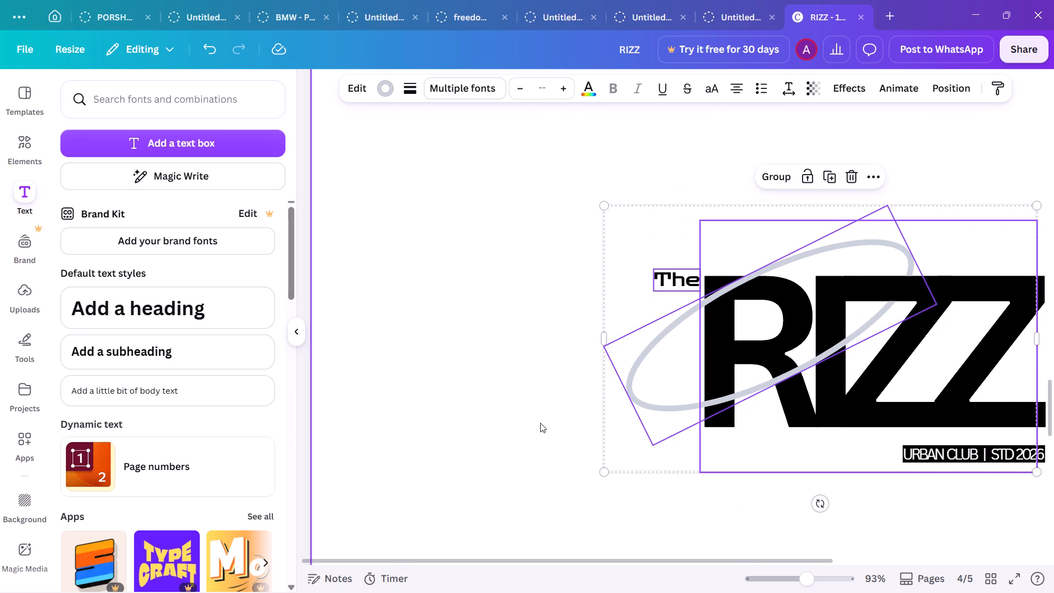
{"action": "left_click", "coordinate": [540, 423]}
Copy the letter R from the RIZZ text and paste it on the page as a separate text element.
{"action": "double_click", "coordinate": [792, 395]}
{"action": "left_click", "coordinate": [792, 395]}
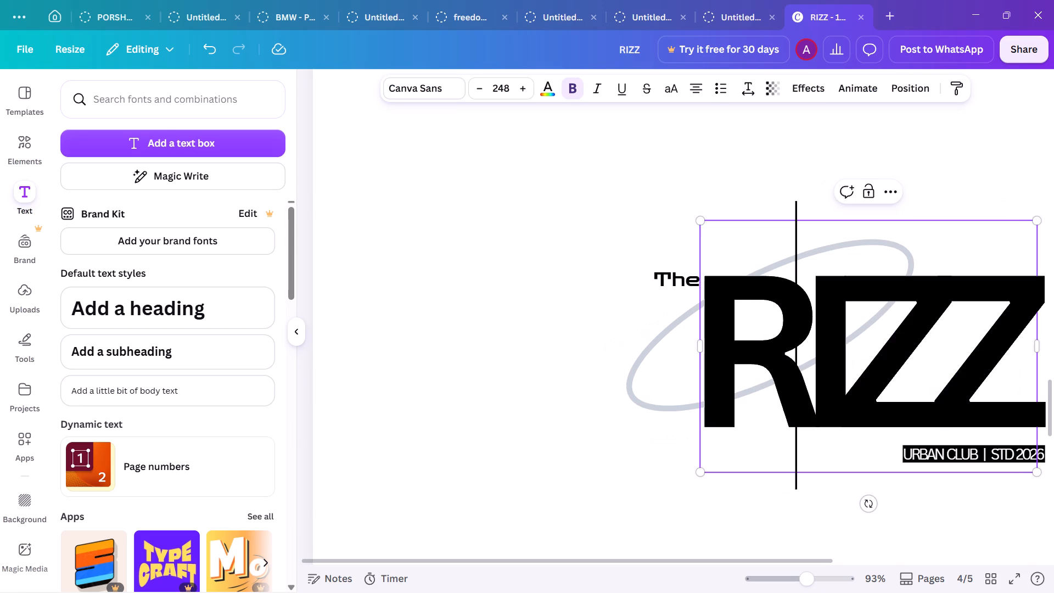
{"action": "left_click_drag", "start_coordinate": [792, 395], "coordinate": [723, 396]}
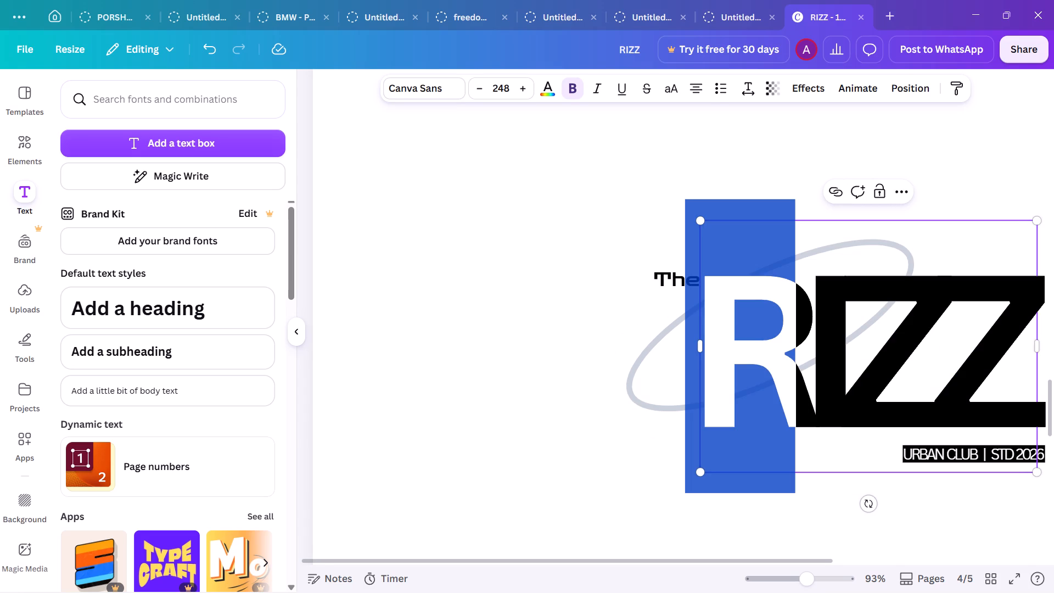
{"action": "key", "text": "ctrl+c"}
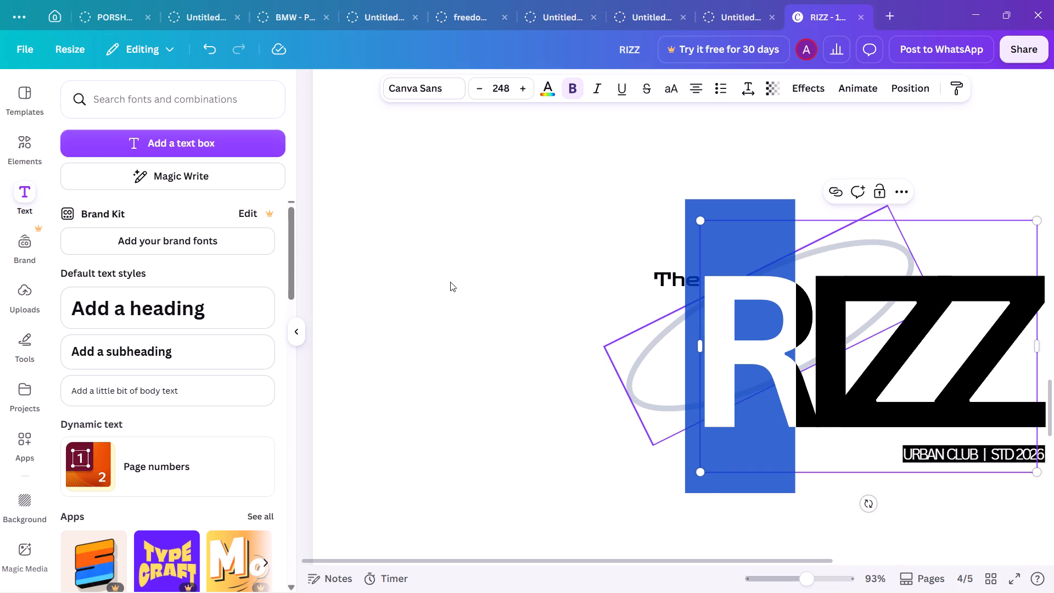
{"action": "left_click", "coordinate": [450, 282]}
{"action": "key", "text": "ctrl+v"}
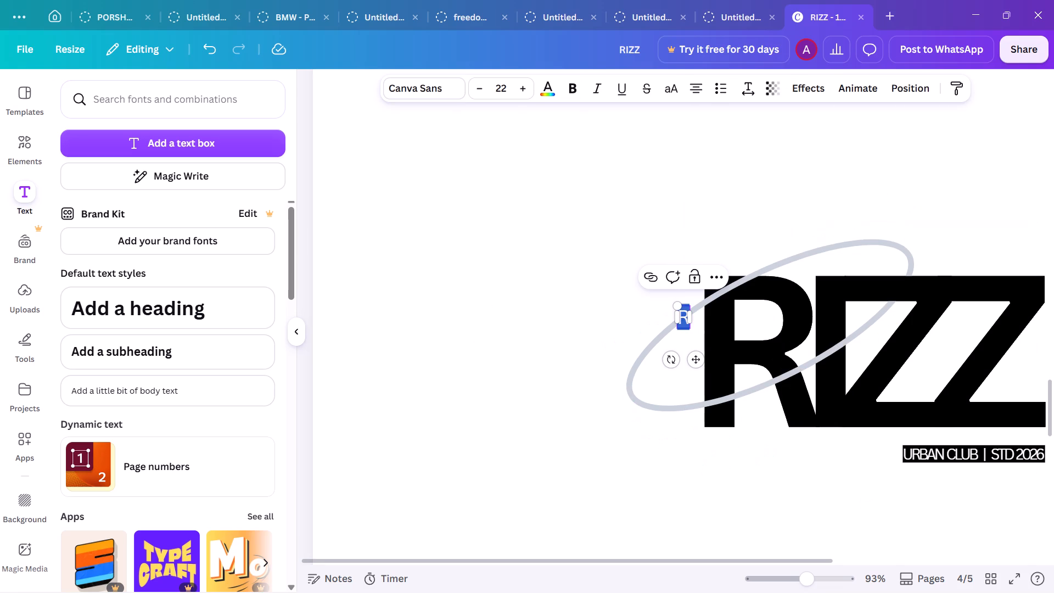
Set the pasted R's font size to 248 and make it bold.
{"action": "left_click", "coordinate": [507, 93]}
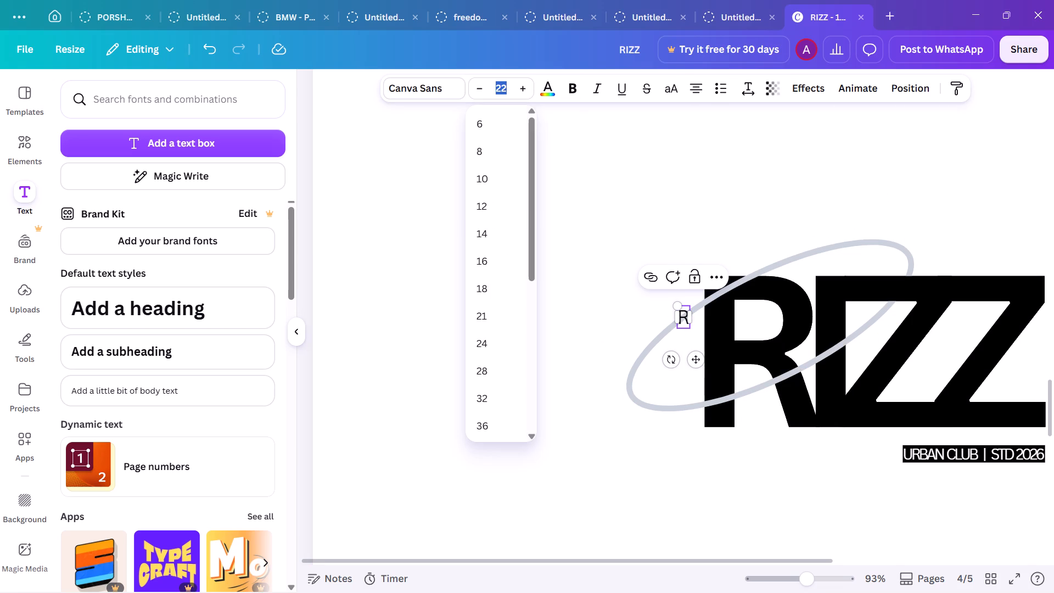
{"action": "key", "text": "space"}
{"action": "type", "text": "24"}
{"action": "key", "text": "8"}
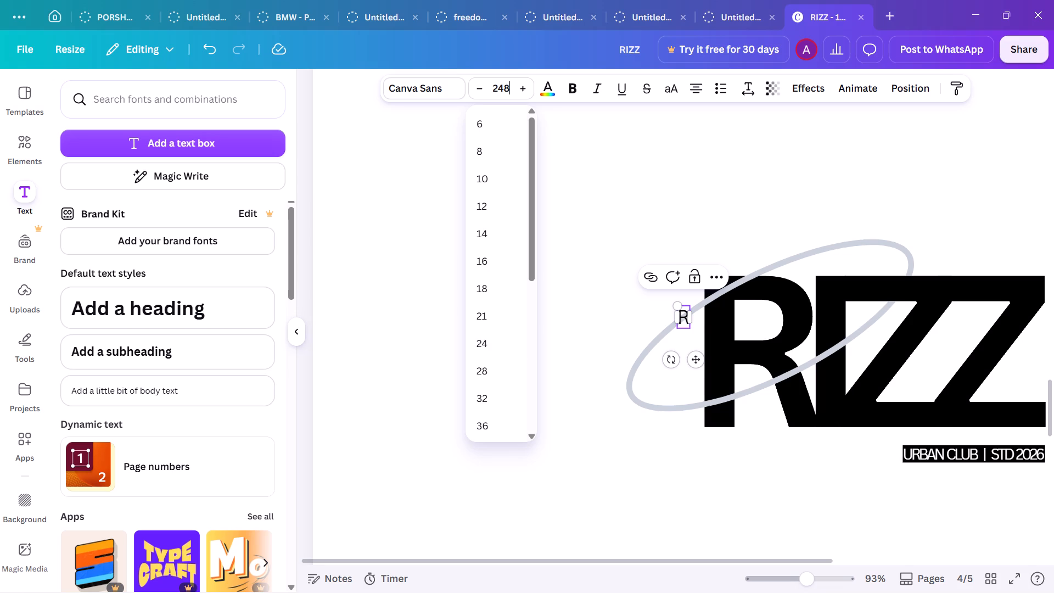
{"action": "key", "text": "Return"}
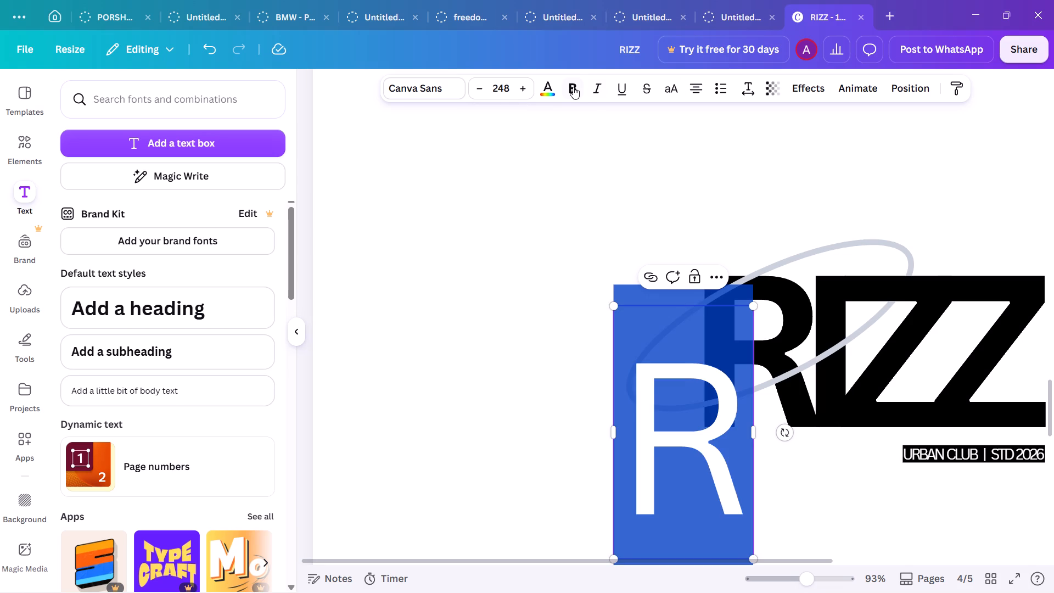
{"action": "left_click", "coordinate": [574, 87]}
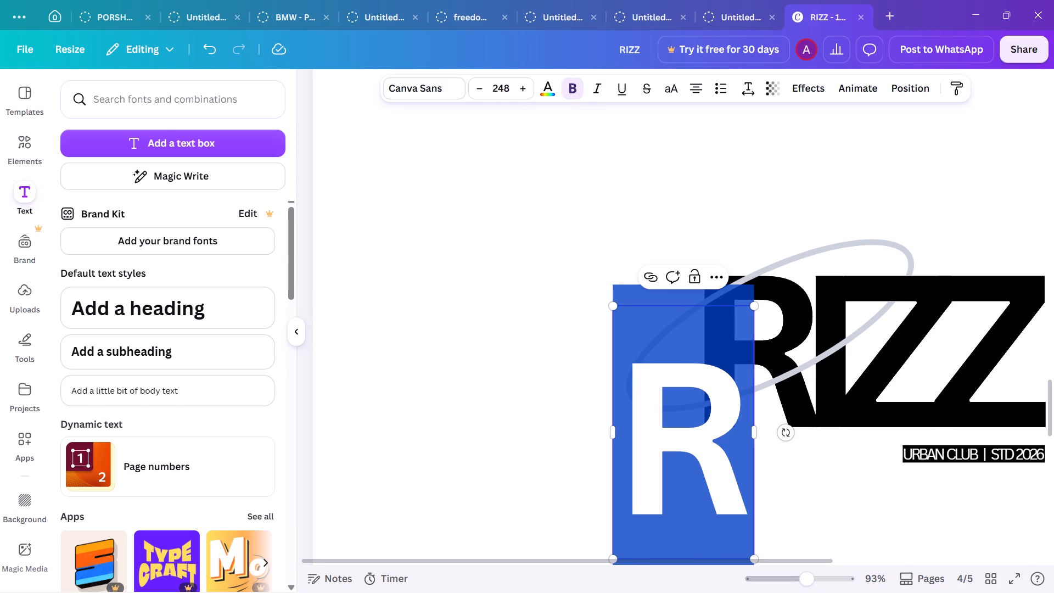
Move the pasted R exactly over the original R of the RIZZ logo so it covers the ring there.
{"action": "left_click", "coordinate": [696, 438]}
{"action": "left_click_drag", "start_coordinate": [707, 518], "coordinate": [722, 485]}
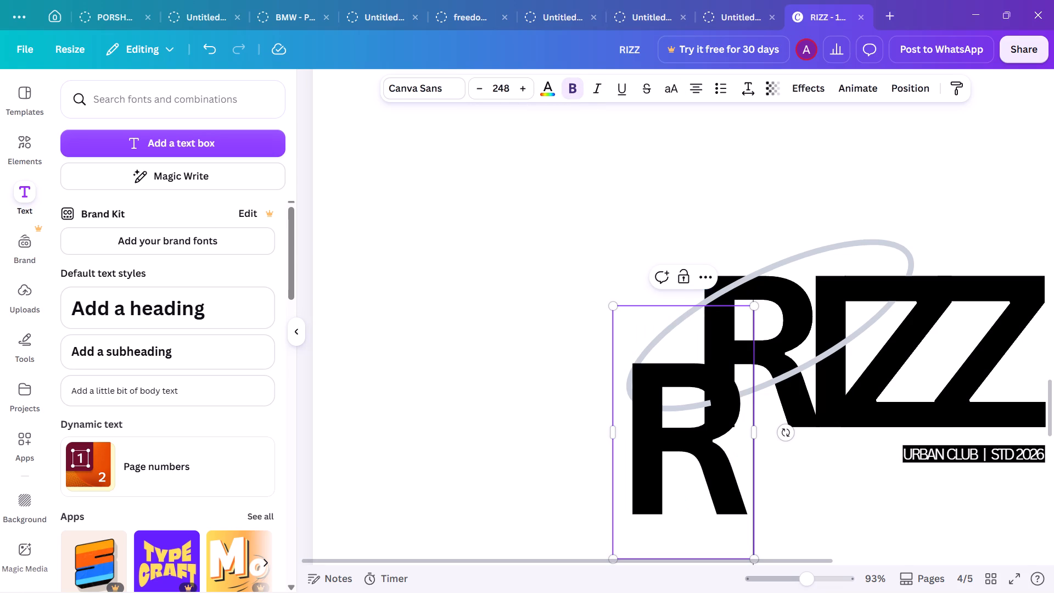
{"action": "left_click_drag", "start_coordinate": [722, 485], "coordinate": [747, 464]}
{"action": "left_click", "coordinate": [783, 458]}
{"action": "scroll", "coordinate": [783, 458], "scroll_direction": "down", "scroll_amount": 1}
{"action": "left_click", "coordinate": [730, 442]}
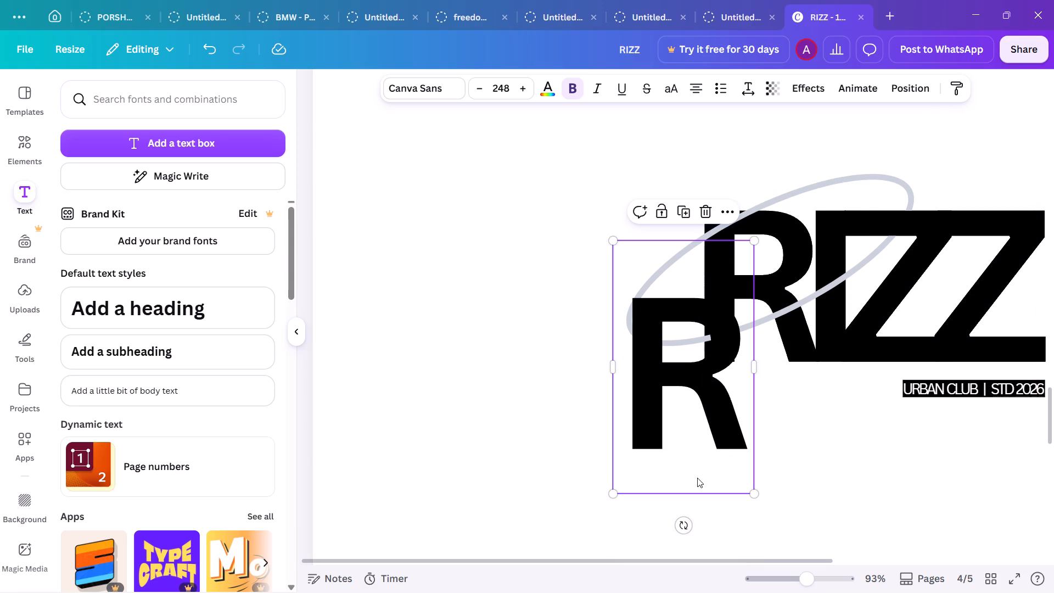
{"action": "left_click_drag", "start_coordinate": [697, 478], "coordinate": [770, 389]}
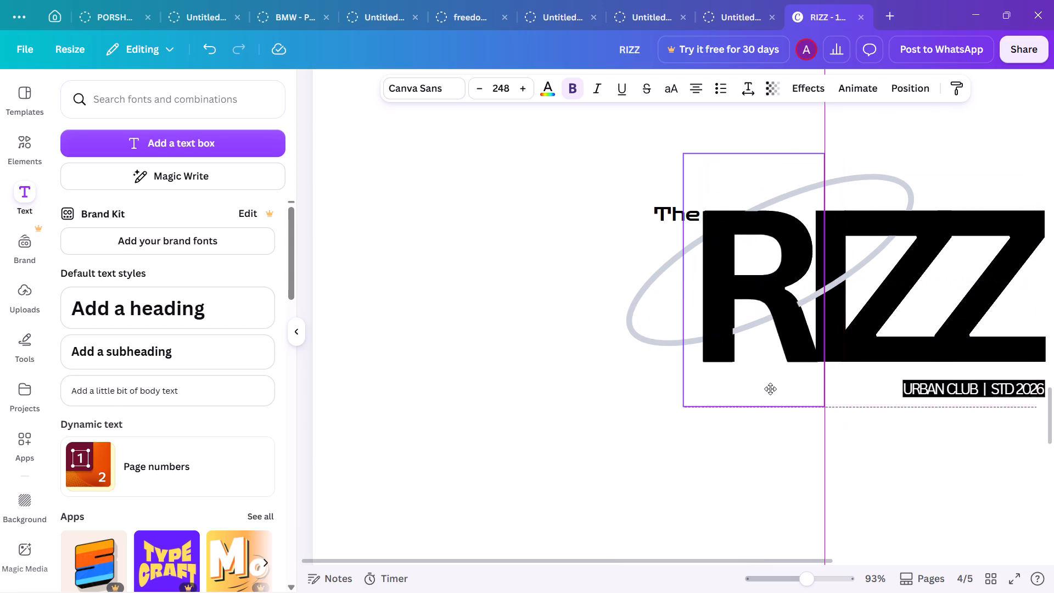
{"action": "left_click_drag", "start_coordinate": [770, 389], "coordinate": [772, 388]}
{"action": "left_click_drag", "start_coordinate": [772, 388], "coordinate": [767, 388]}
{"action": "left_click_drag", "start_coordinate": [767, 388], "coordinate": [771, 388]}
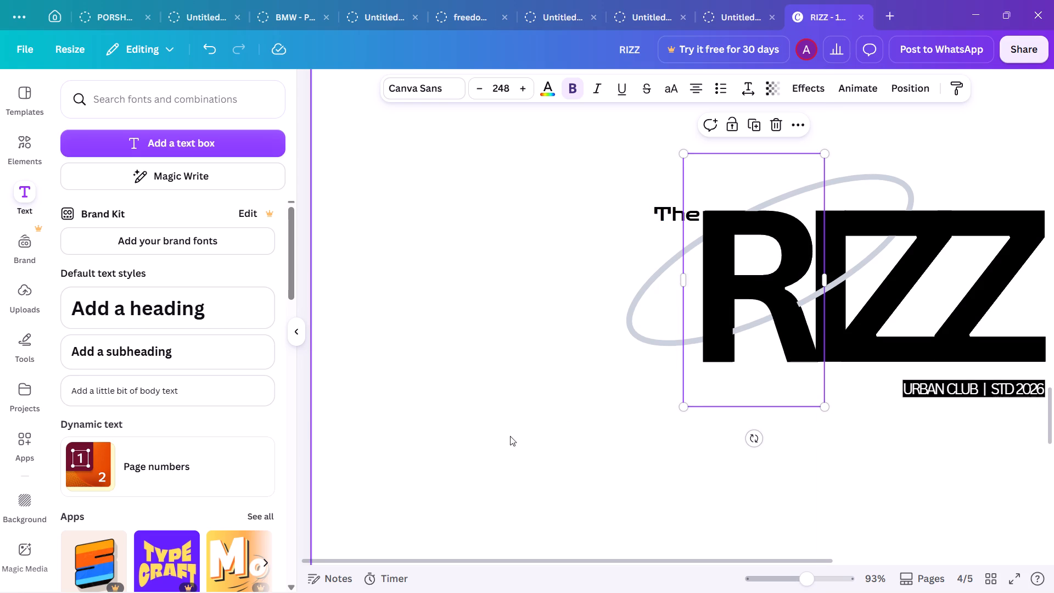
{"action": "left_click", "coordinate": [467, 438]}
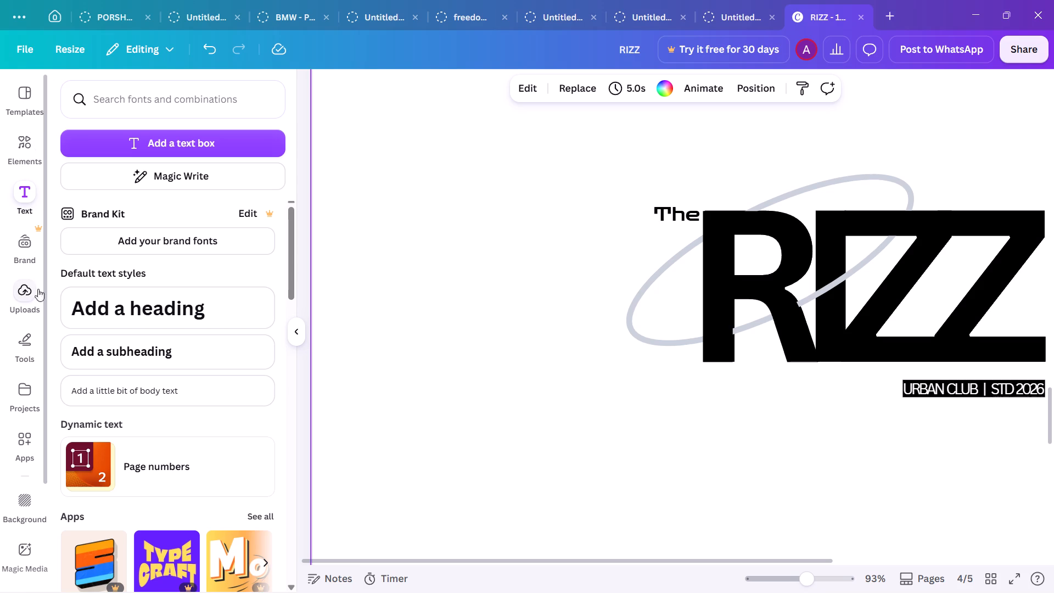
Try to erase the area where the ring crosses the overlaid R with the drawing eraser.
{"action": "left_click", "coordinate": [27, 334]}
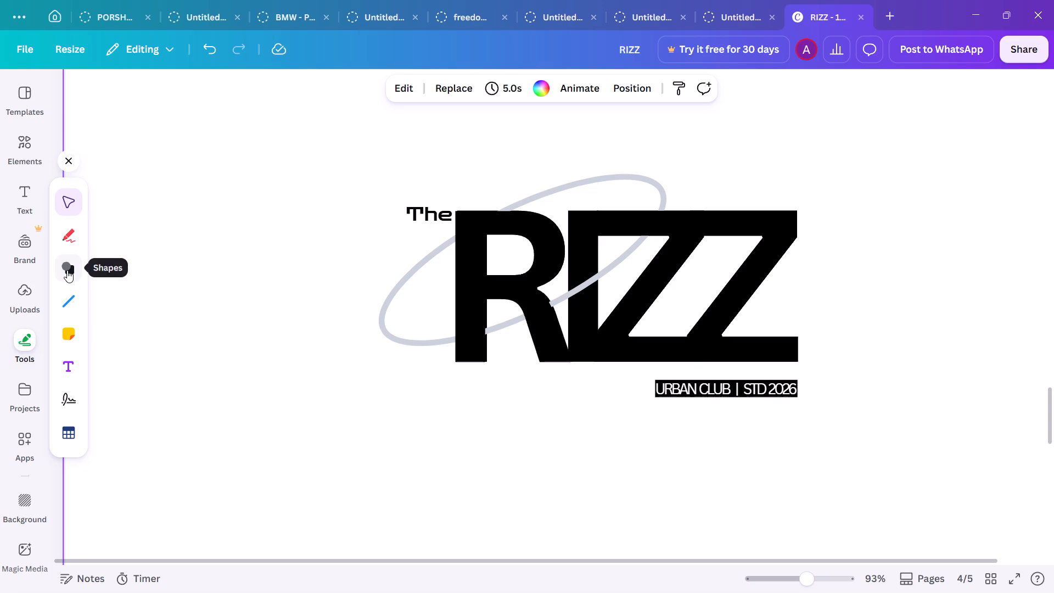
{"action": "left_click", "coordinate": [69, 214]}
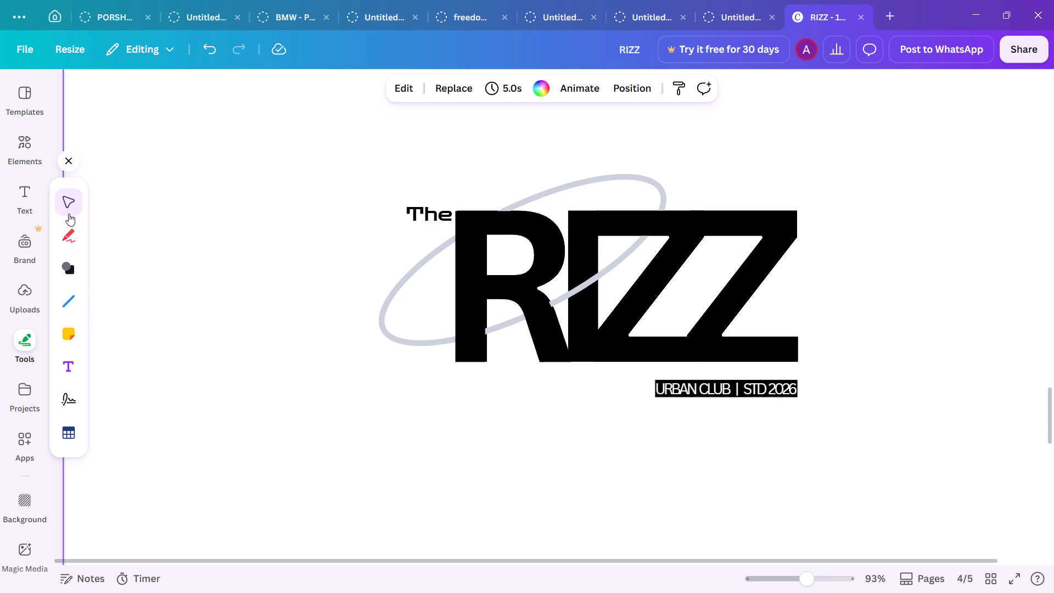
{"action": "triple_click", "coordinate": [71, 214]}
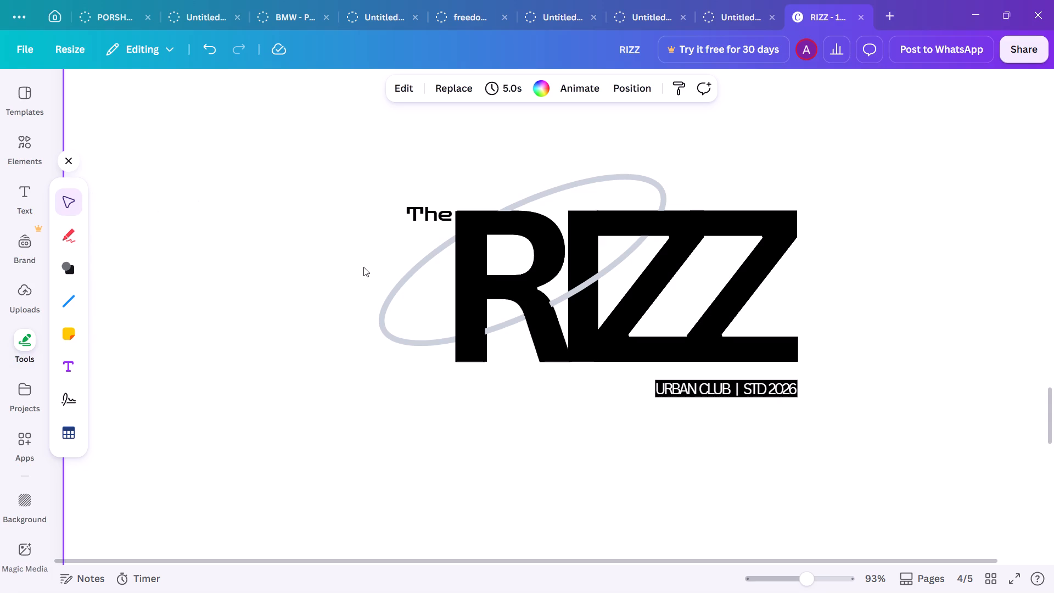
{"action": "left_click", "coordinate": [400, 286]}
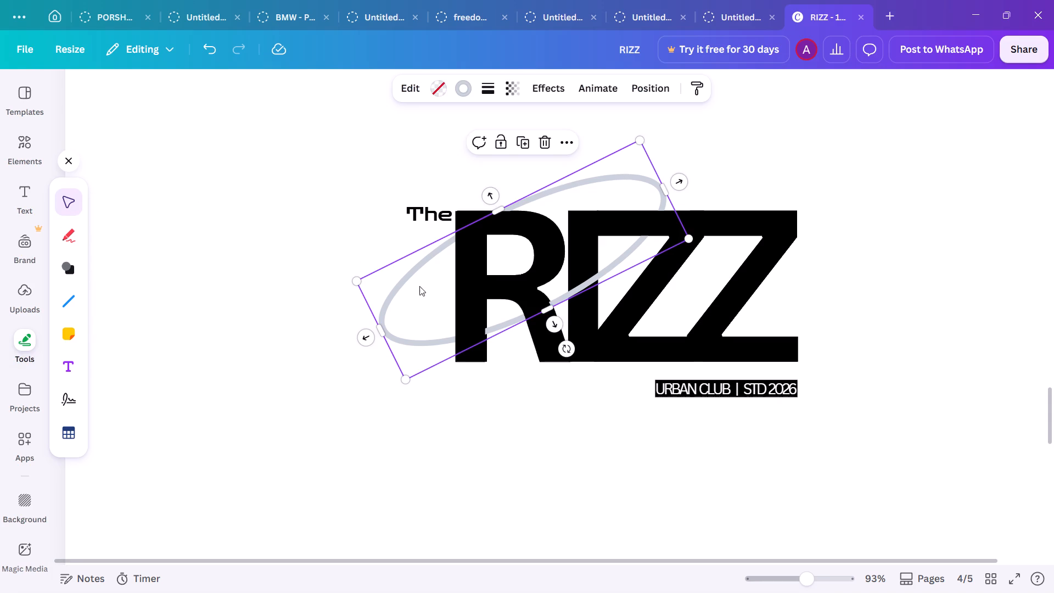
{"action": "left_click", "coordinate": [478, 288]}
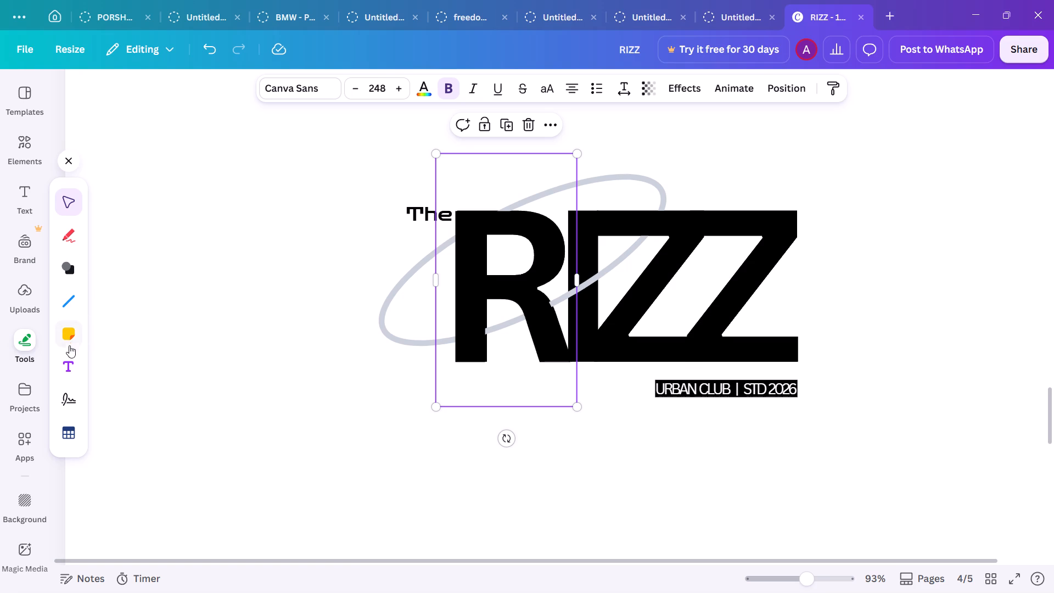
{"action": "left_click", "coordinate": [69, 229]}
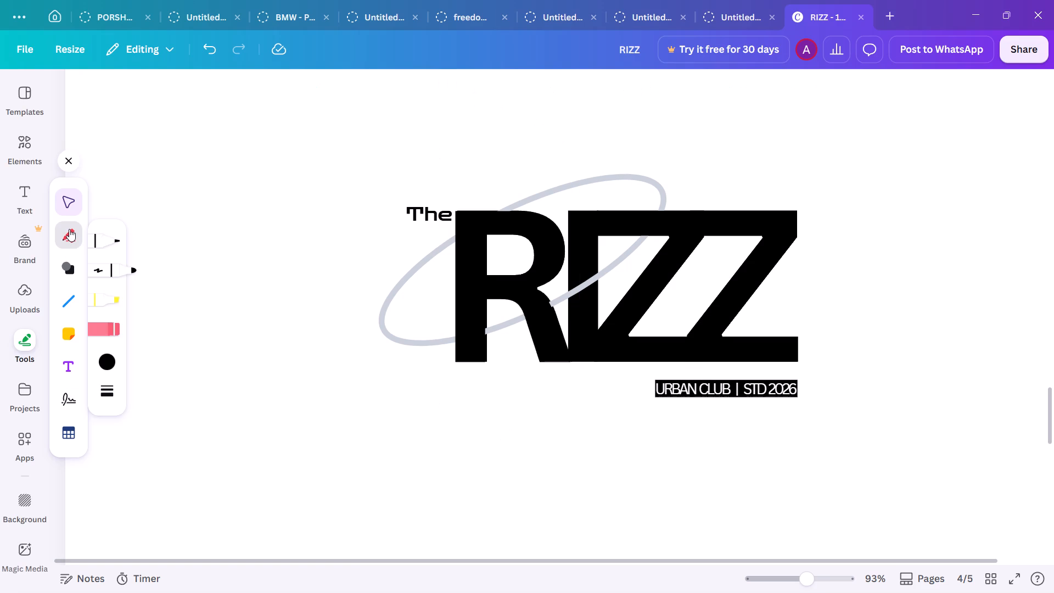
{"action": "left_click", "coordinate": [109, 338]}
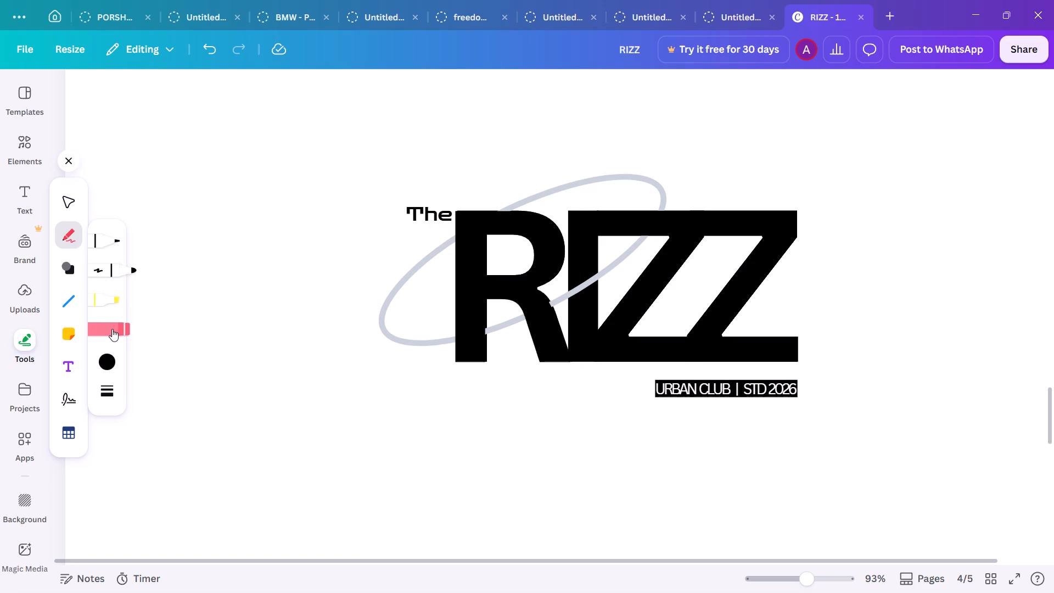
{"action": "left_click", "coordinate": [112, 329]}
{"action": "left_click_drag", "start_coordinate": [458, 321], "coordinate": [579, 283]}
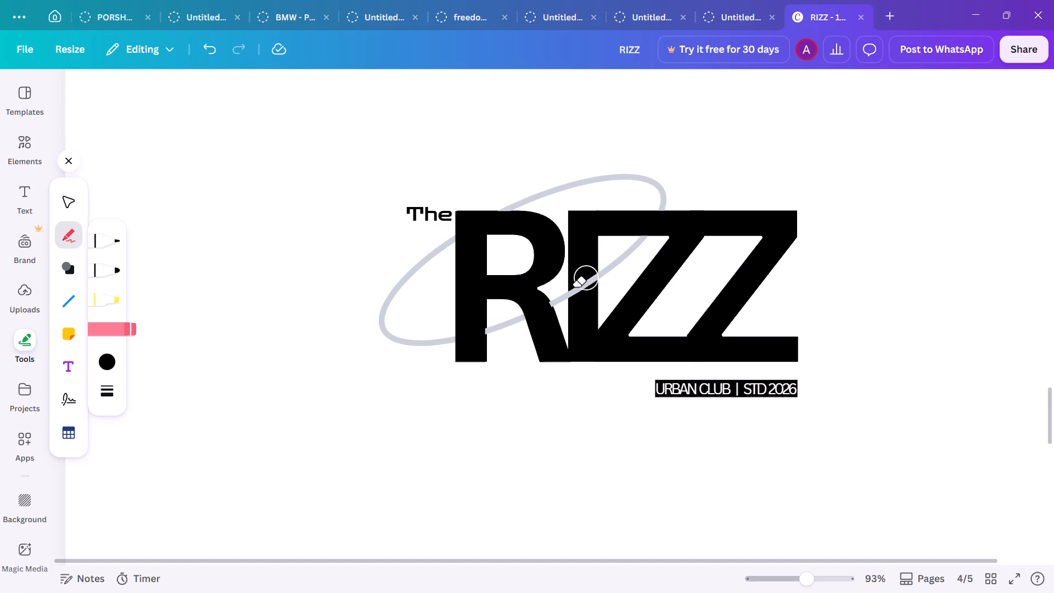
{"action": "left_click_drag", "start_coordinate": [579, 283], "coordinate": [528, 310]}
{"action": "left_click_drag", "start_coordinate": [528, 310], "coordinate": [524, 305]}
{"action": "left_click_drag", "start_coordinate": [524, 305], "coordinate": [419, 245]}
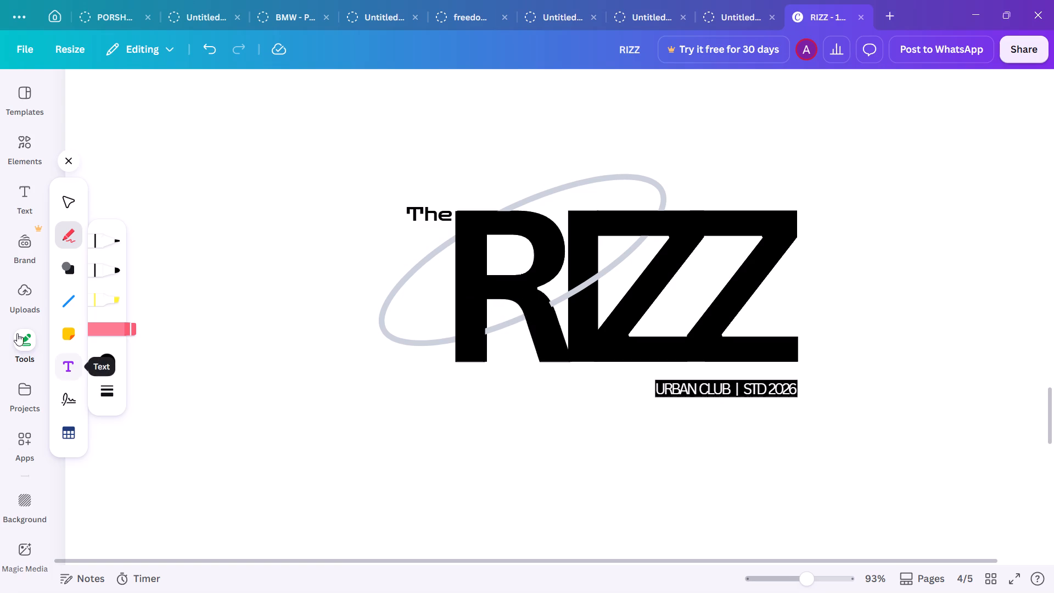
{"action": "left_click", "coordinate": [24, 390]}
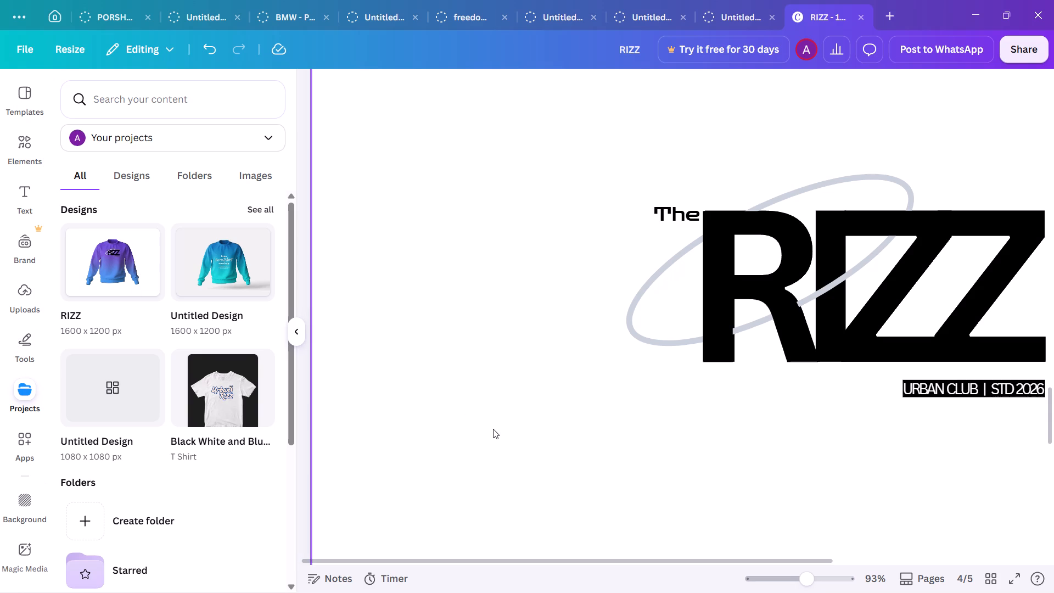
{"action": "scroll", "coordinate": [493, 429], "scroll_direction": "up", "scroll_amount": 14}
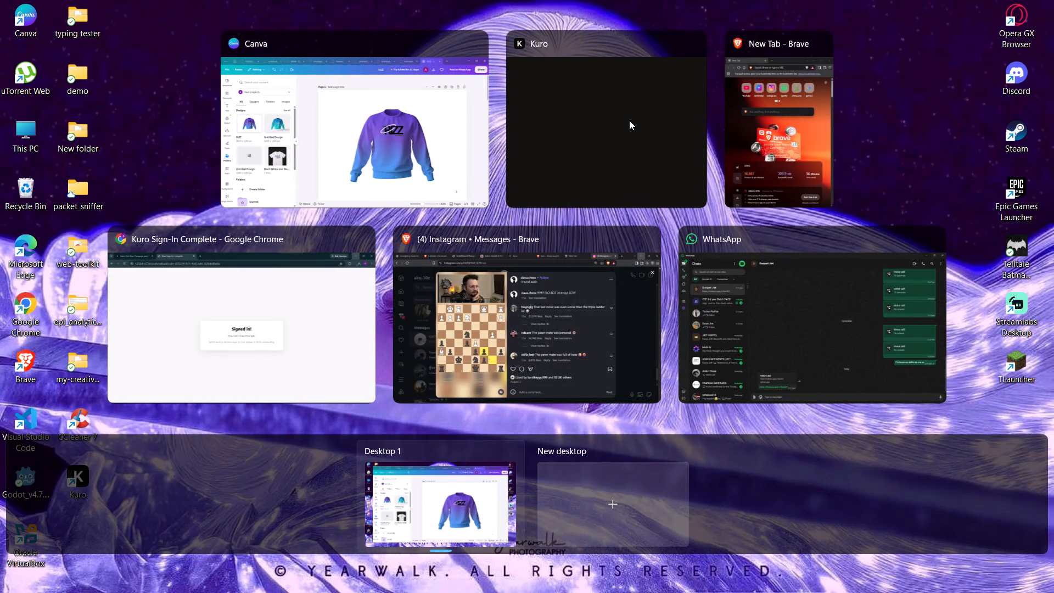
Switch to the Brave browser window showing a new tab.
{"action": "left_click", "coordinate": [750, 118]}
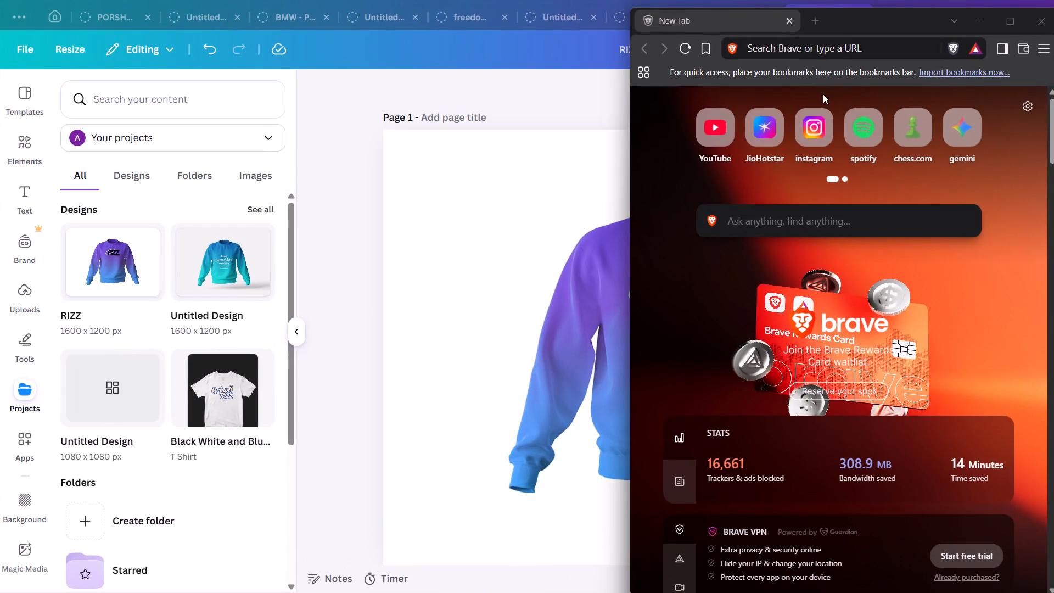